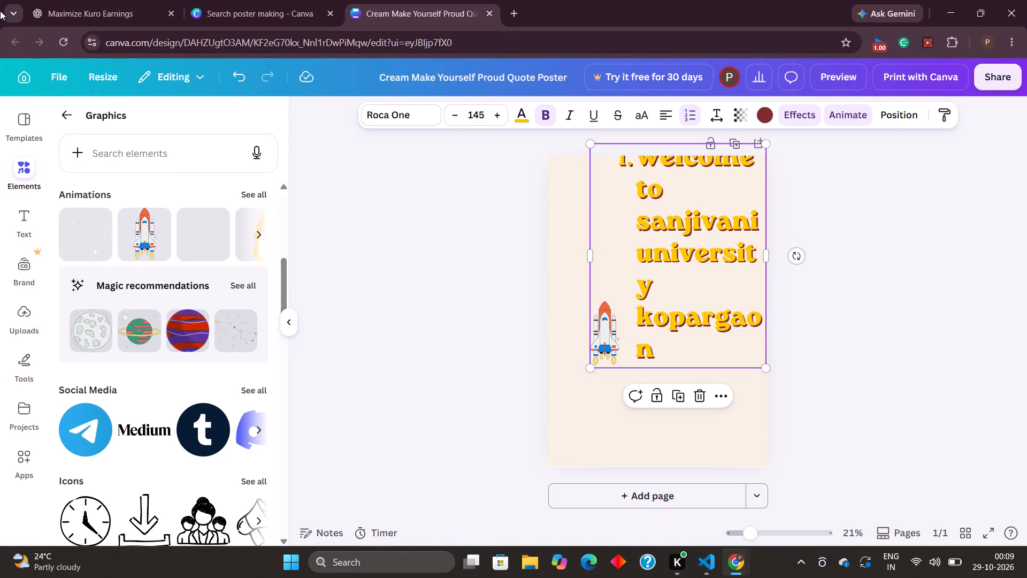
# Leave the quote poster for the Canva home page and close the poster search browser tab.
pyautogui.click(59, 117)
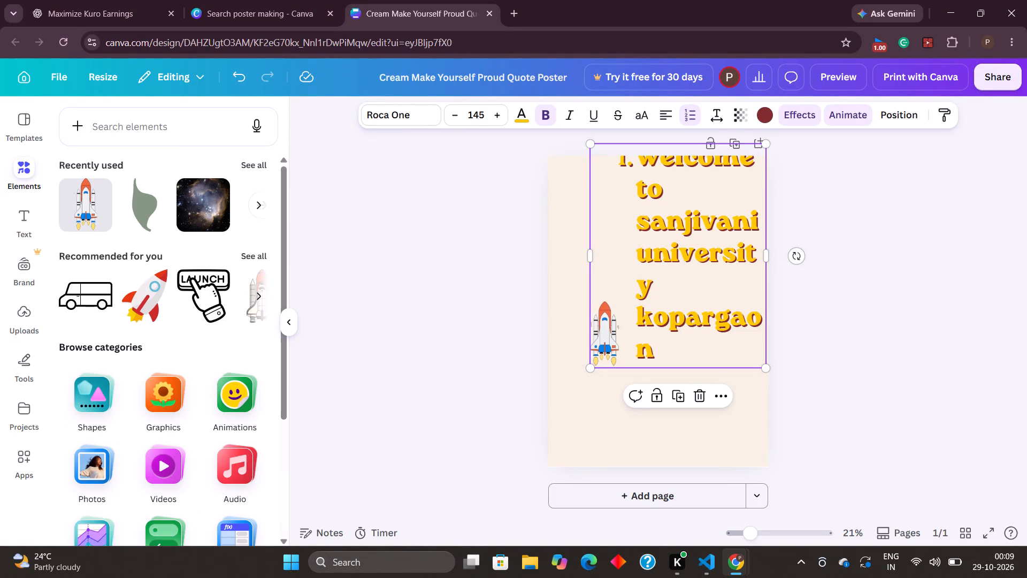
pyautogui.click(21, 75)
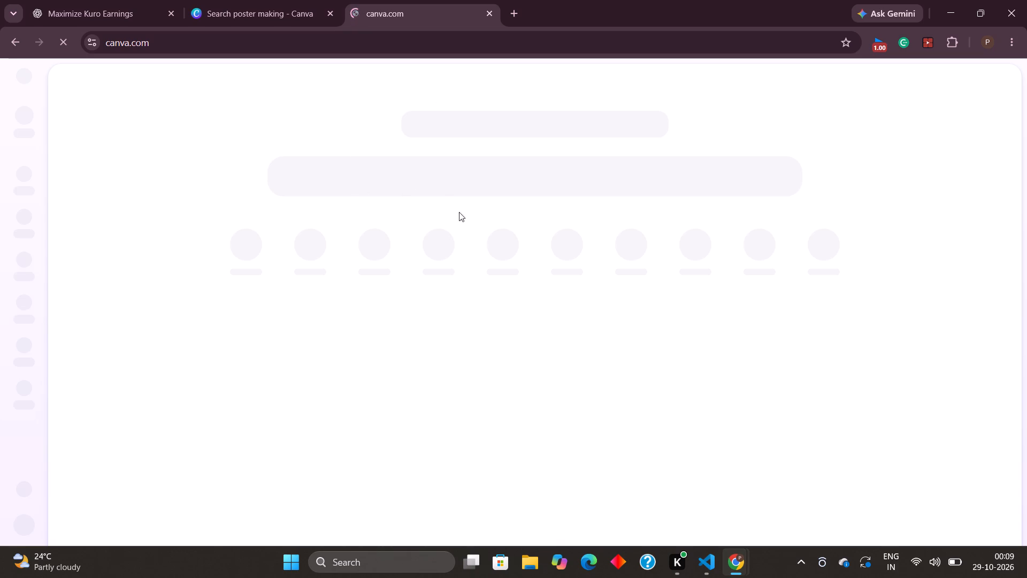
pyautogui.click(335, 10)
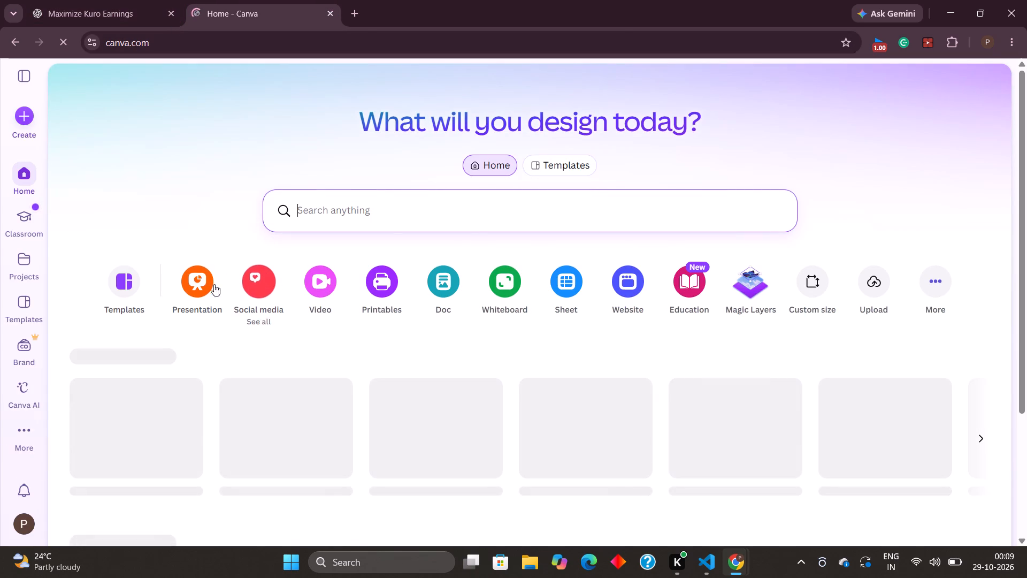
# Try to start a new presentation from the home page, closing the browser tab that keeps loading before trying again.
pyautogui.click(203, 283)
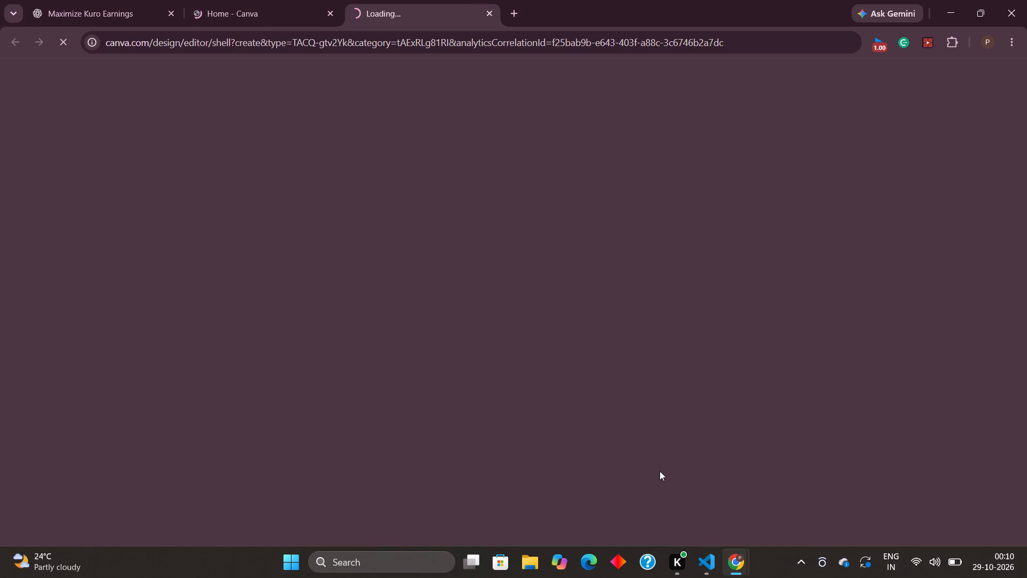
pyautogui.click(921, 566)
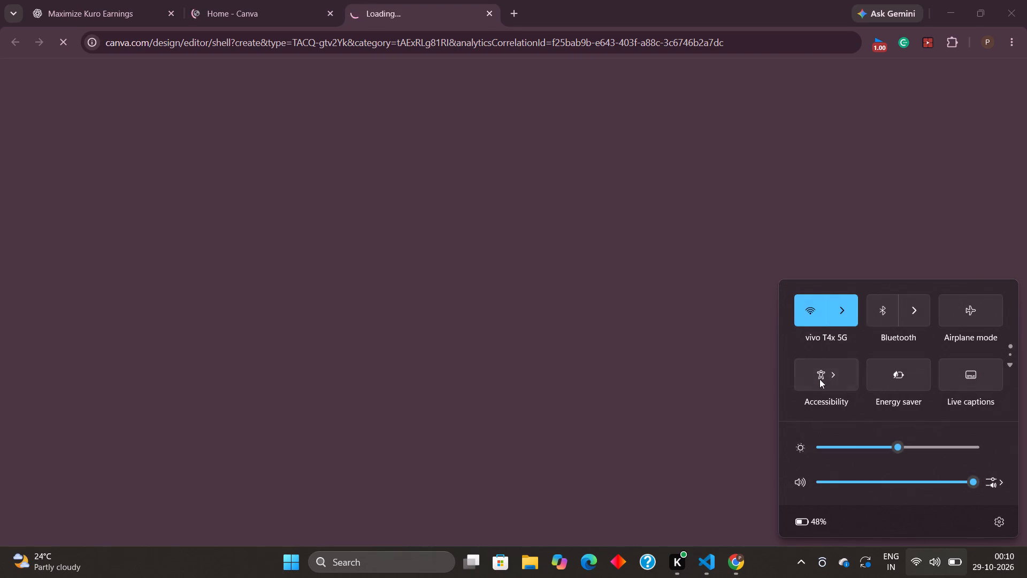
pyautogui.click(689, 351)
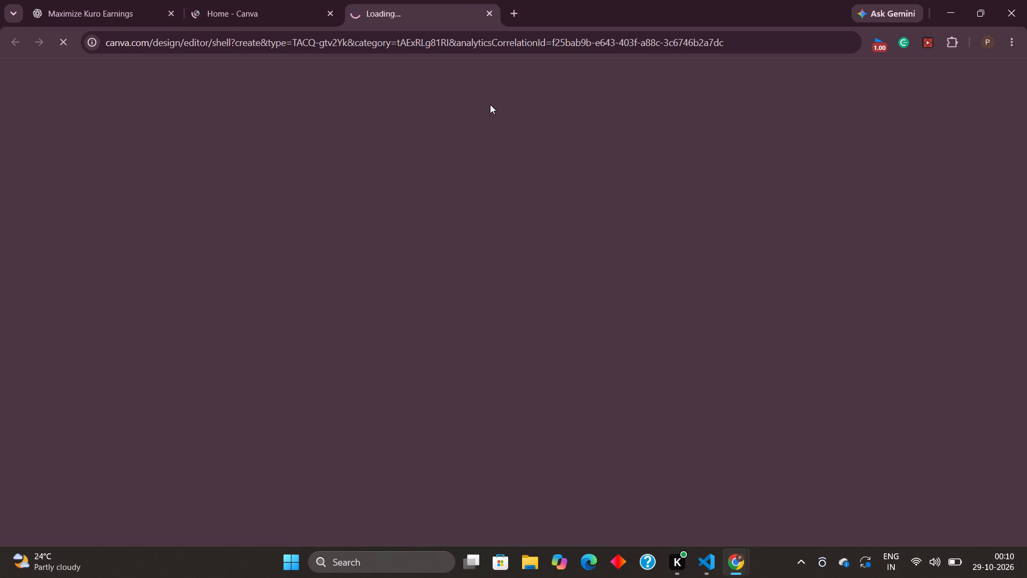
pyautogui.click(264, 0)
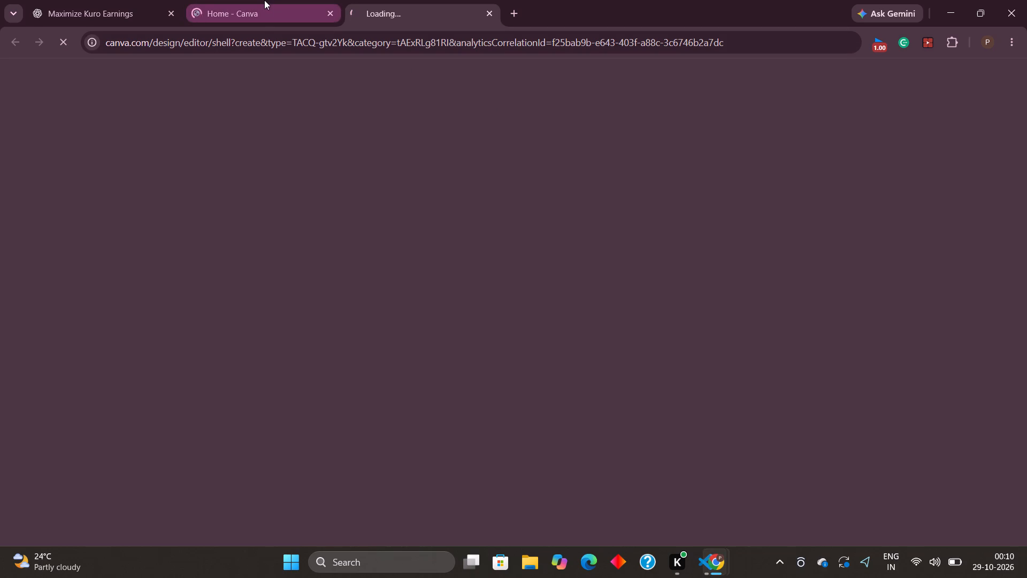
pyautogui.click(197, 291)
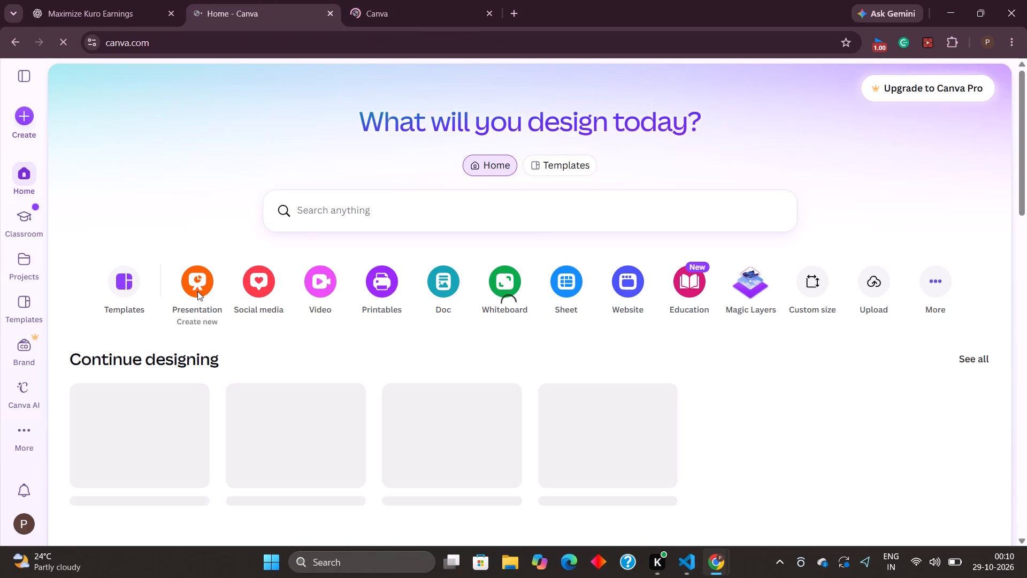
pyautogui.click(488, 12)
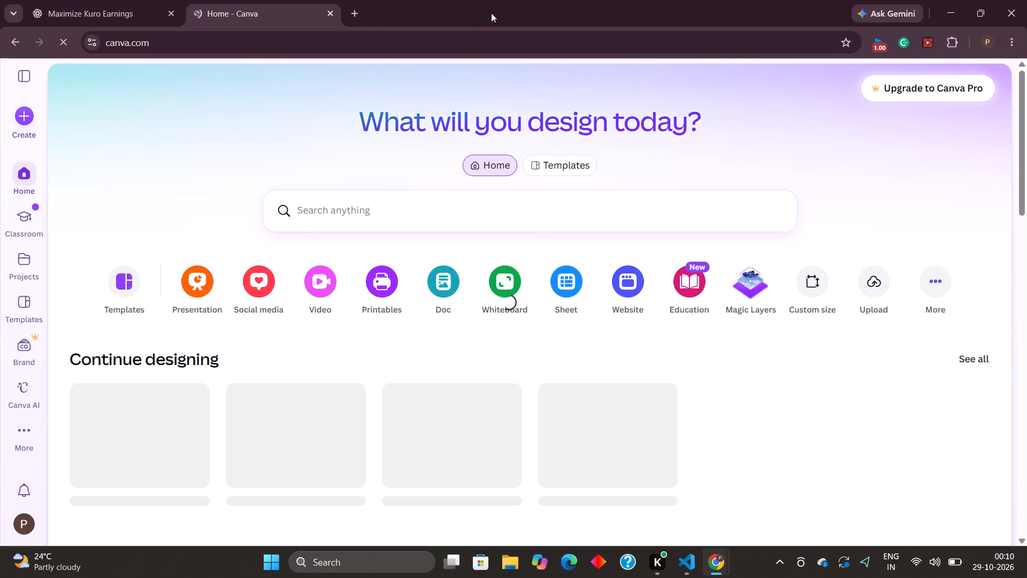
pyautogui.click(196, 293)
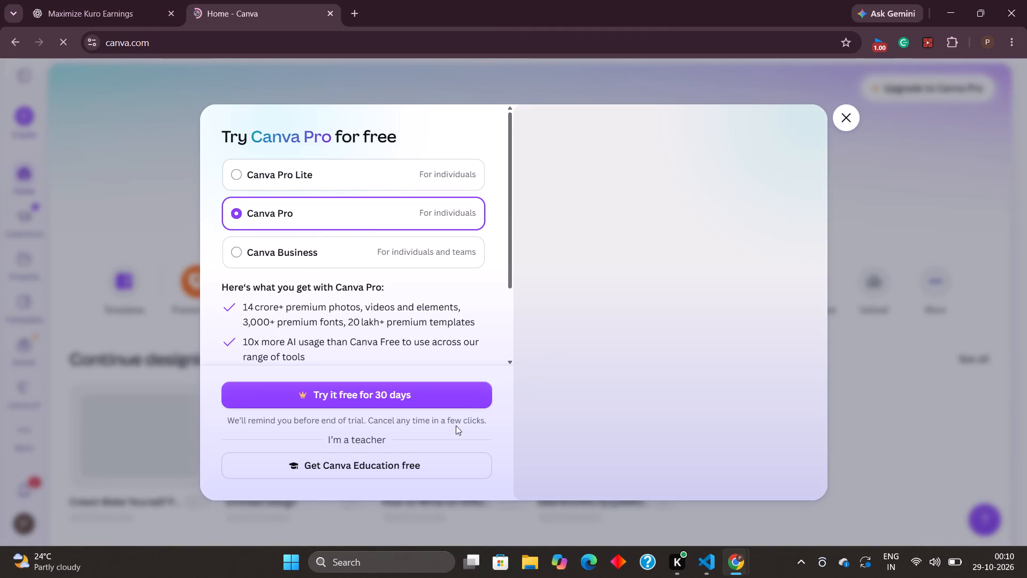
# Open the free Canva Education form for teachers and bring its school detail fields into view.
pyautogui.click(410, 475)
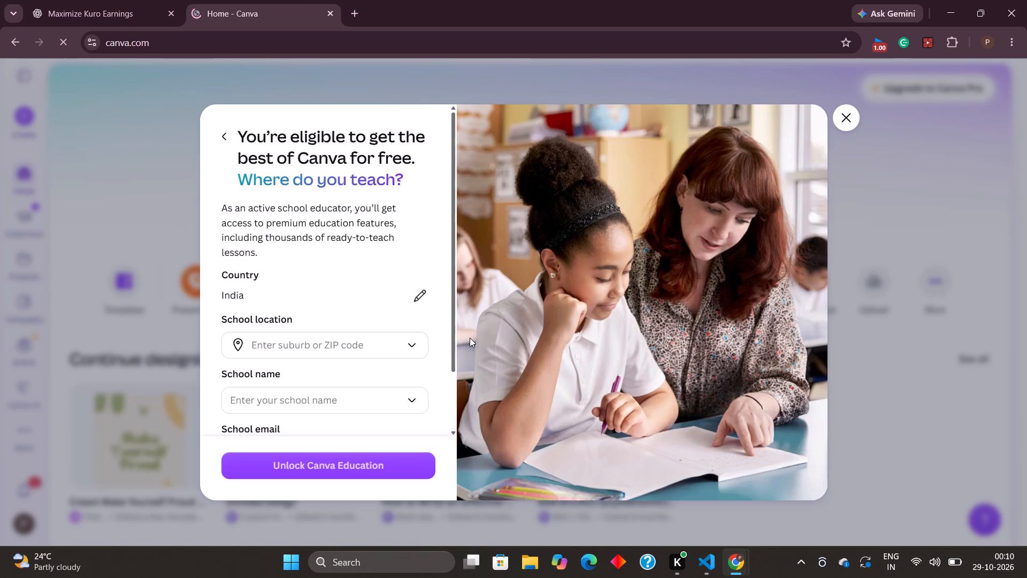
pyautogui.scroll(-1, 315, 337)
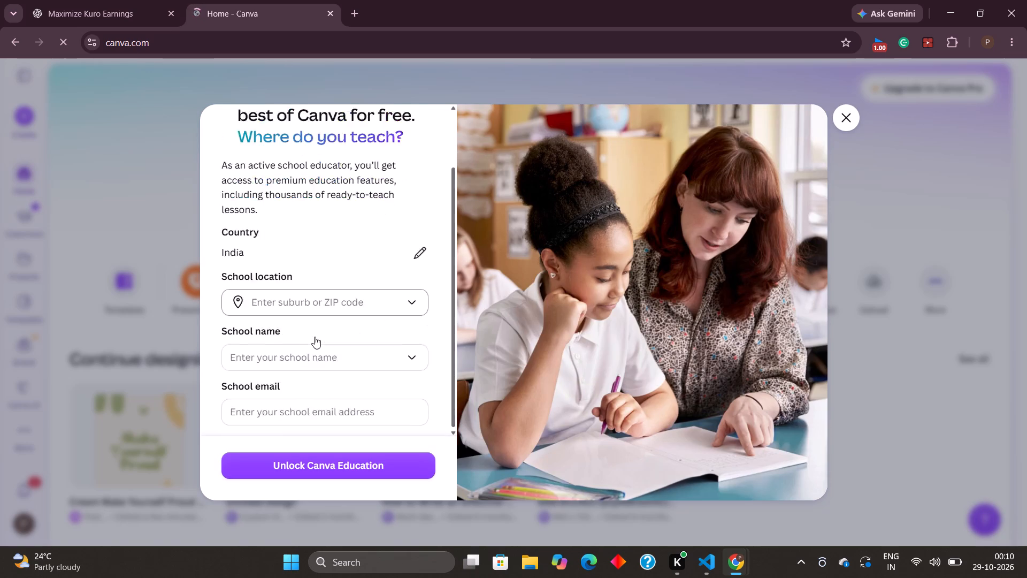
pyautogui.scroll(-2, 315, 337)
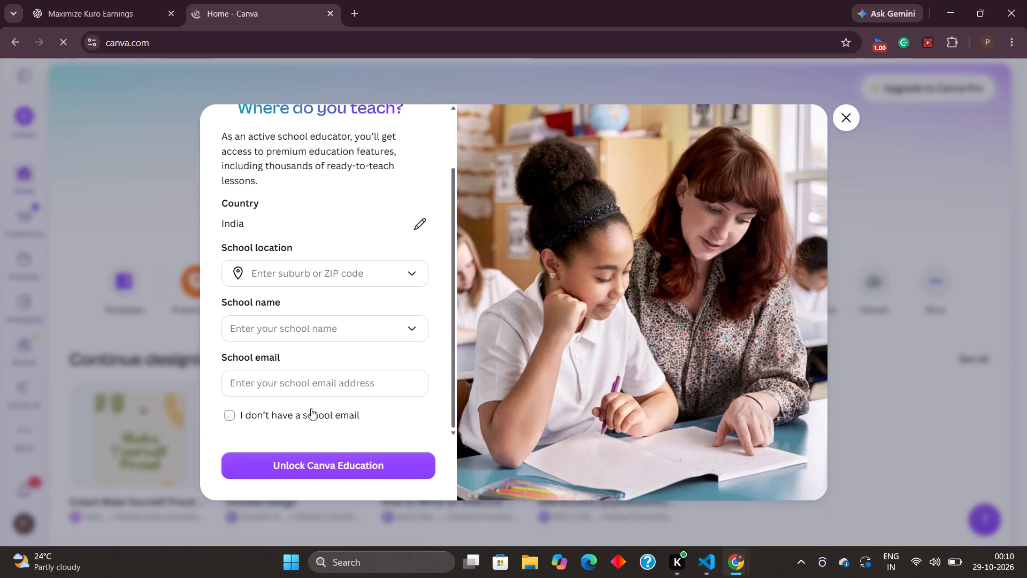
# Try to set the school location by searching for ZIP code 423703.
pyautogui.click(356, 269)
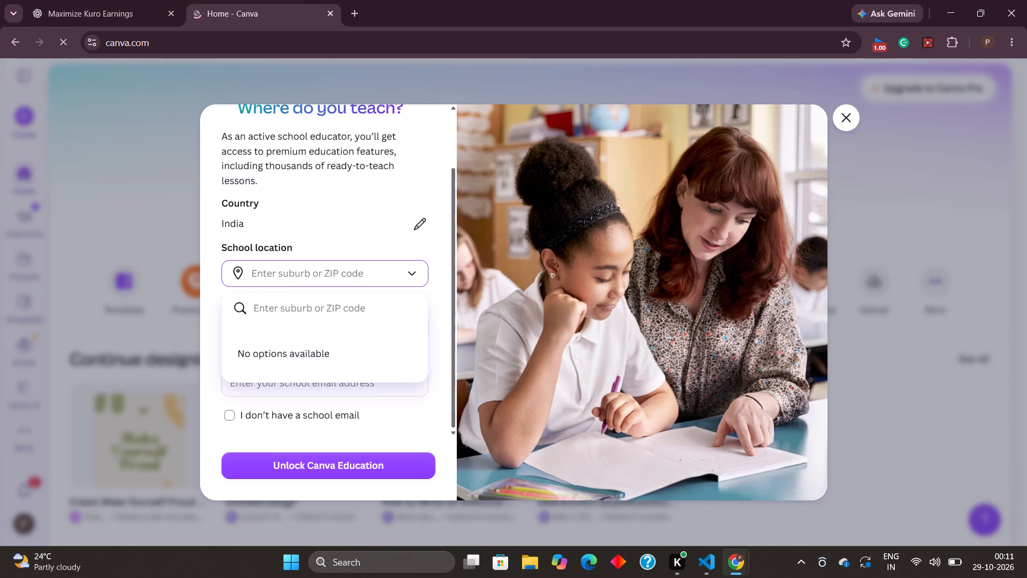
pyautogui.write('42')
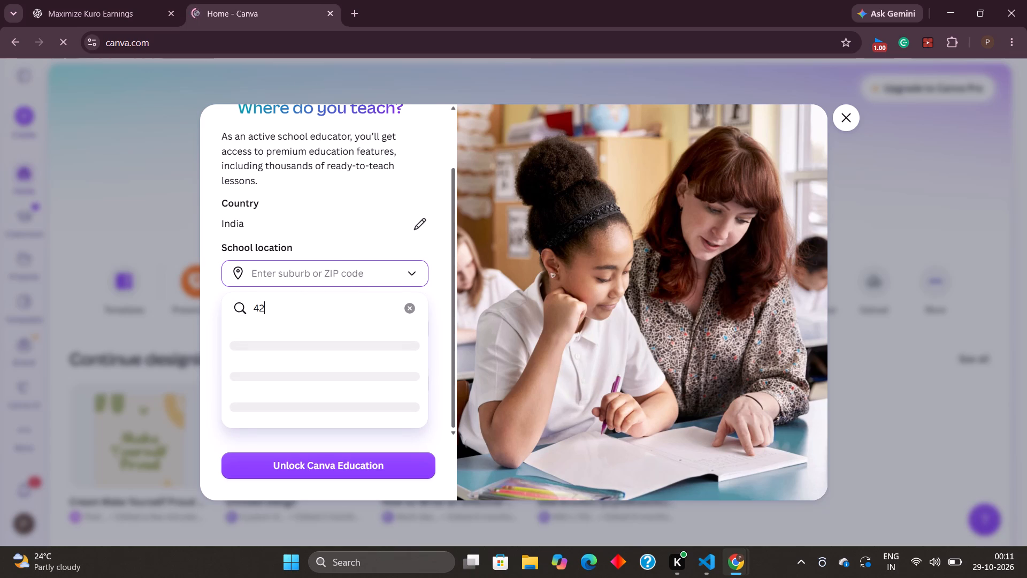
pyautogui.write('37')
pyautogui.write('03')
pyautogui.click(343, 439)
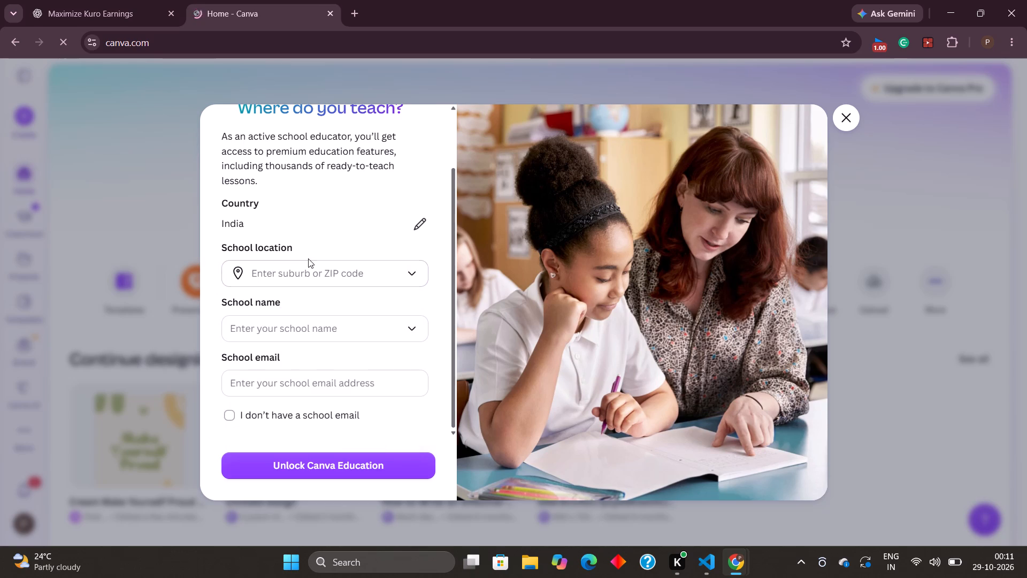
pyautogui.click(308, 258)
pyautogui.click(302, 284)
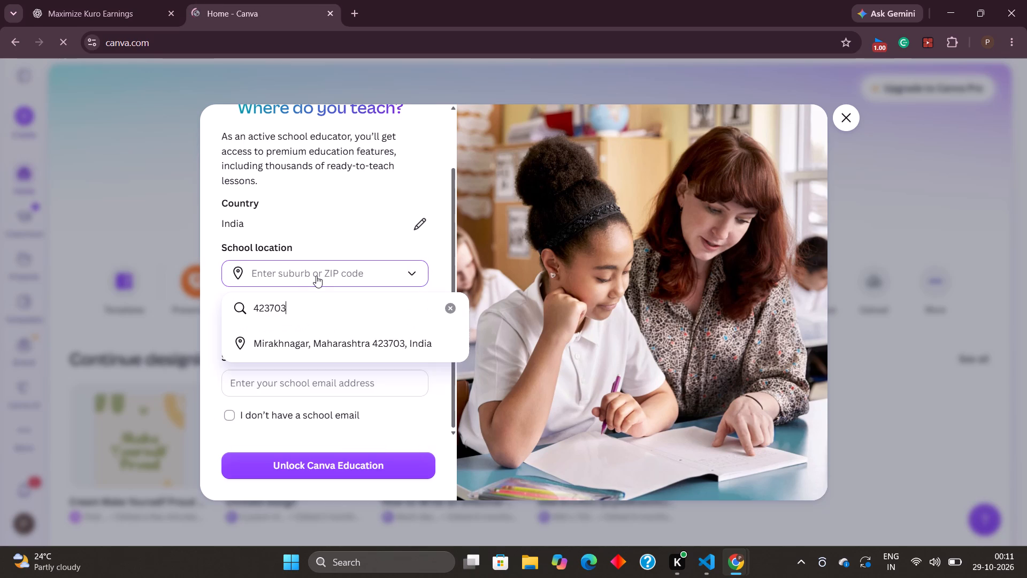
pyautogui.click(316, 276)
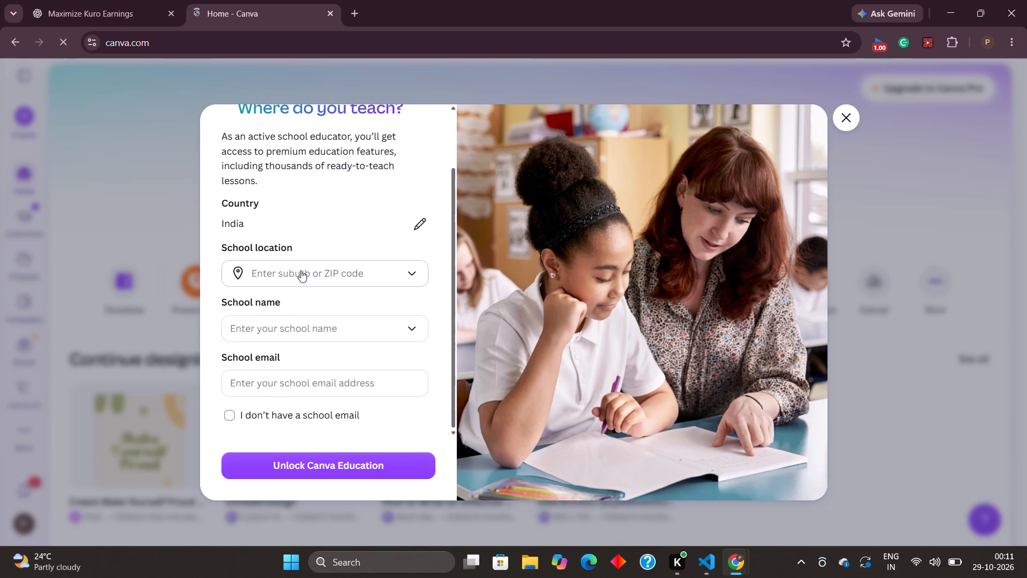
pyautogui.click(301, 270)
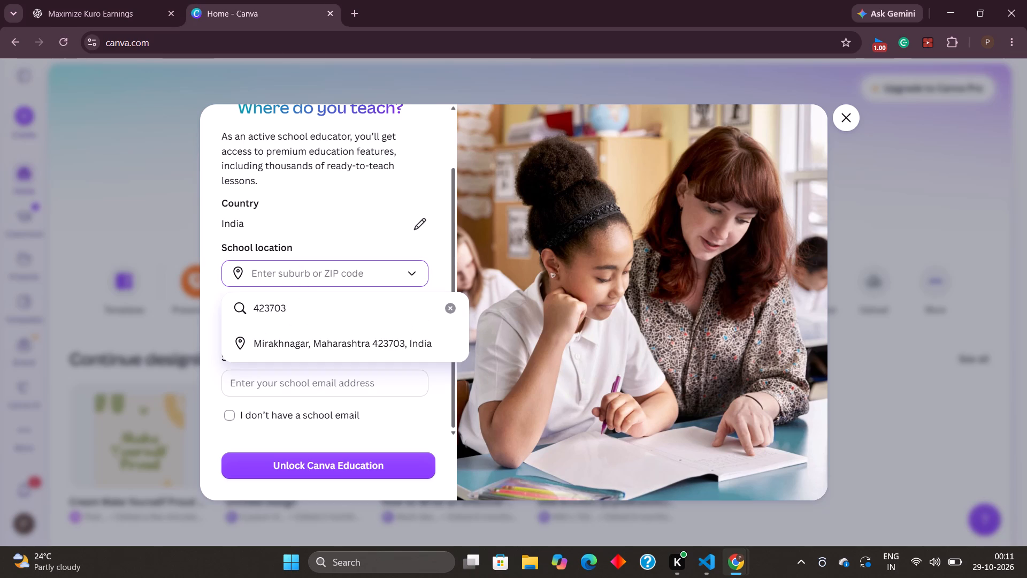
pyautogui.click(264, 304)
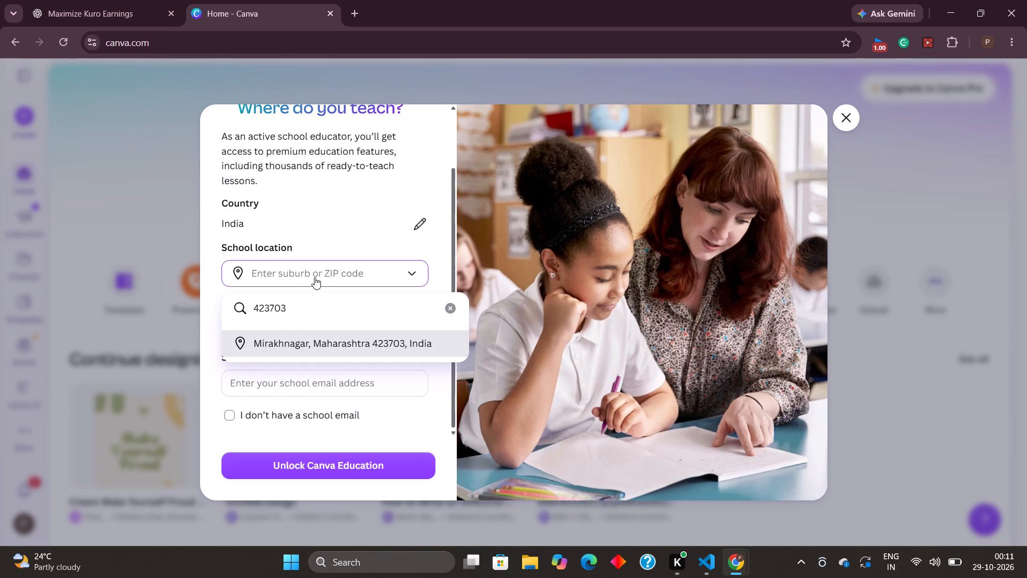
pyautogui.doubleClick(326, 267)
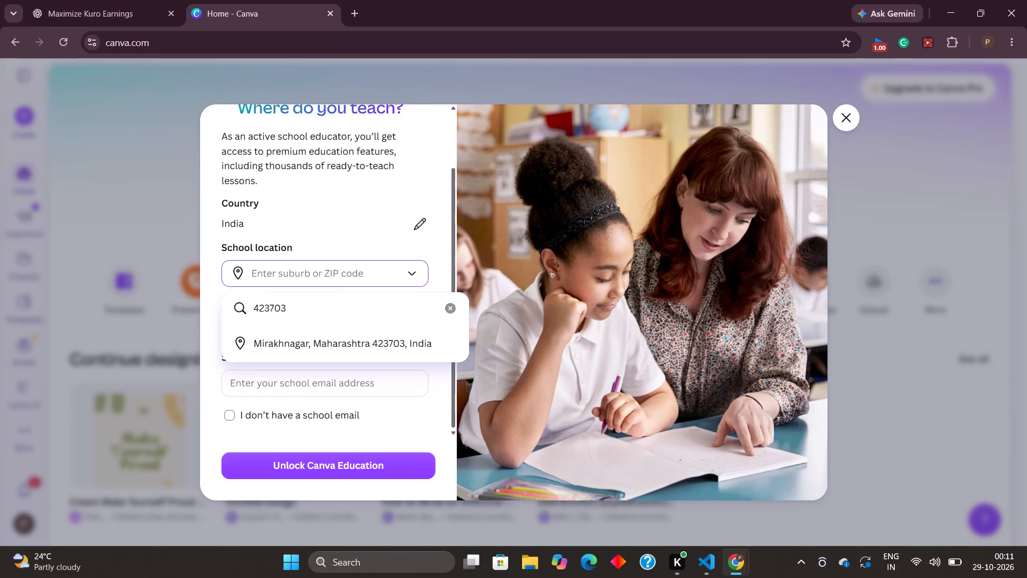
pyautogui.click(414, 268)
# Set the school name to Sanjivani university.
pyautogui.click(318, 328)
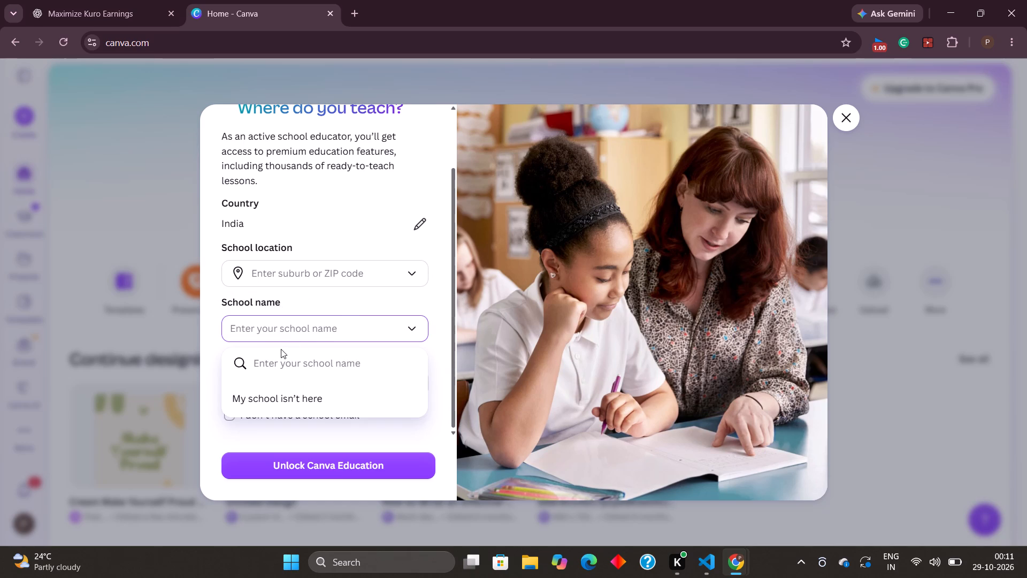
pyautogui.write('sanji')
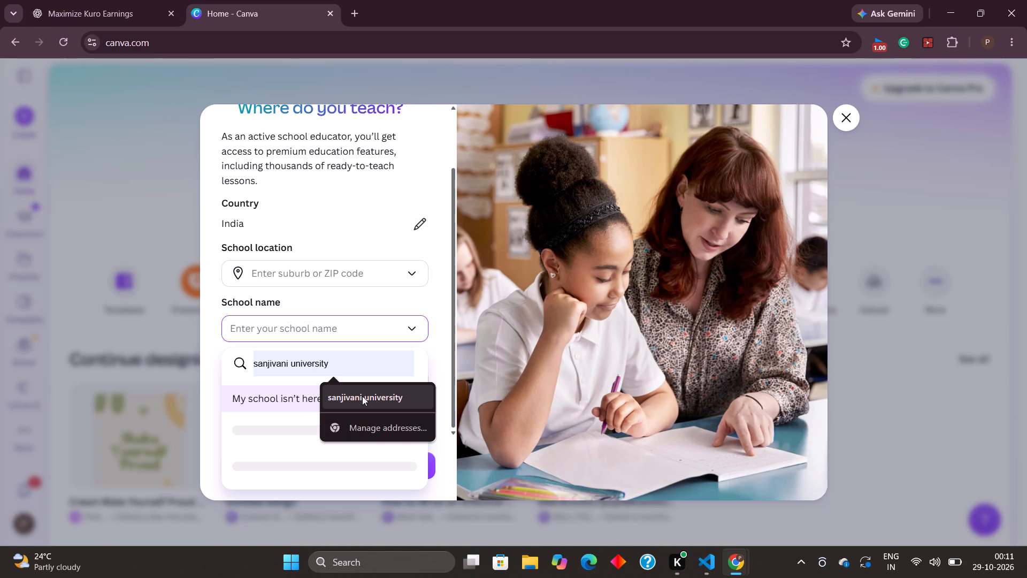
pyautogui.click(362, 396)
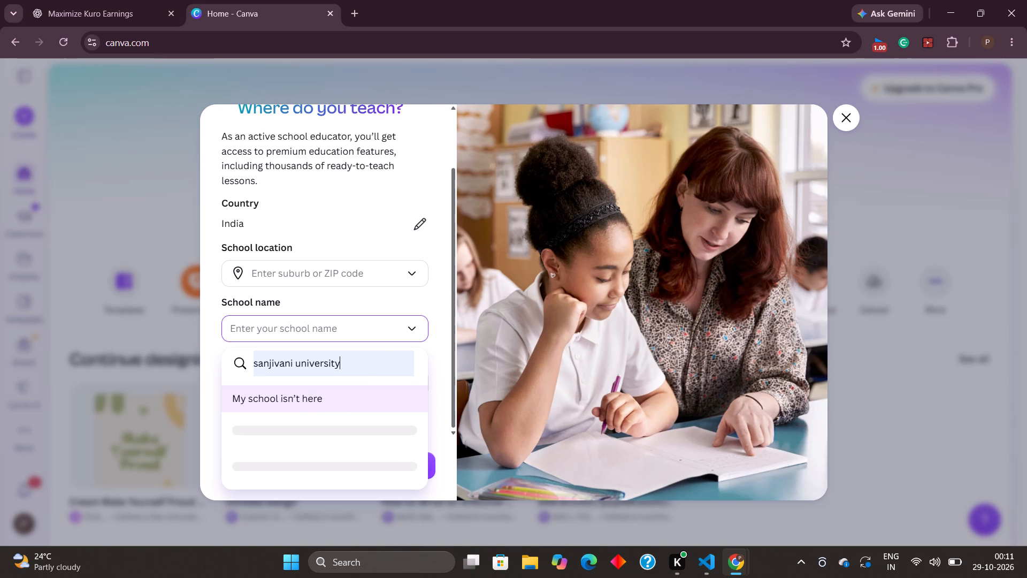
pyautogui.scroll(-1, 353, 367)
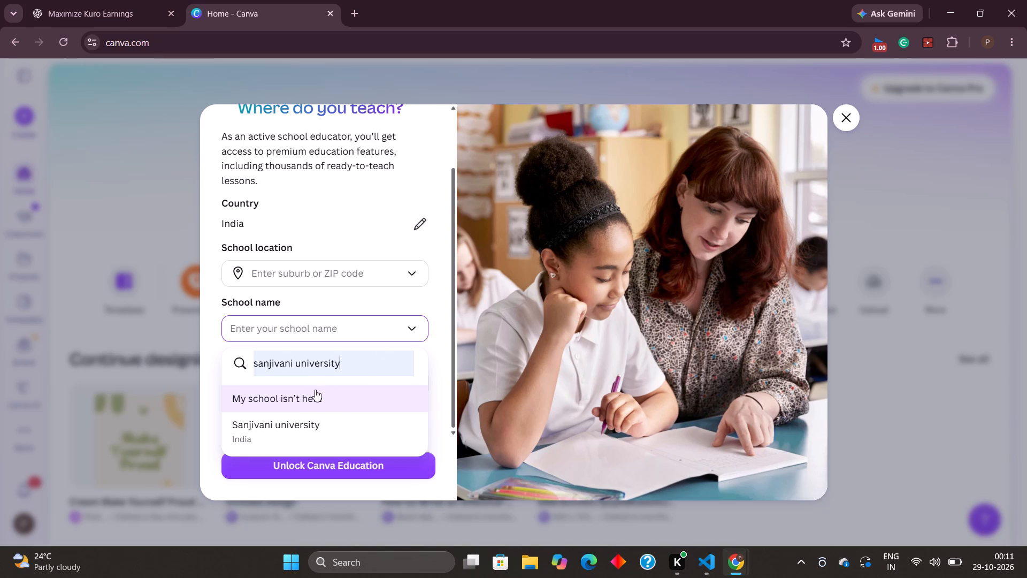
pyautogui.click(287, 424)
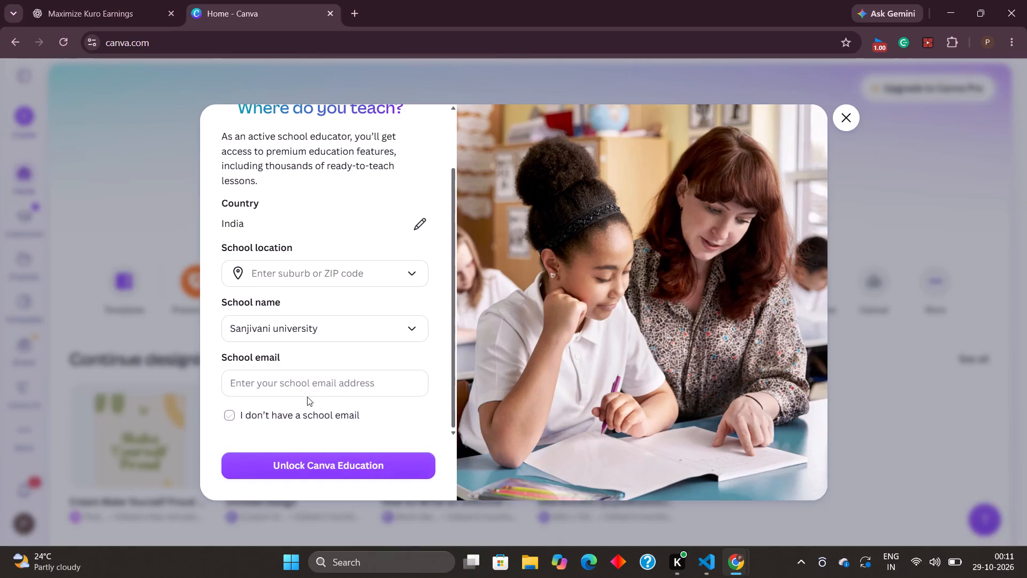
# Fill in the school email with the saved address, and select the option "I don't have a school email".
pyautogui.click(322, 384)
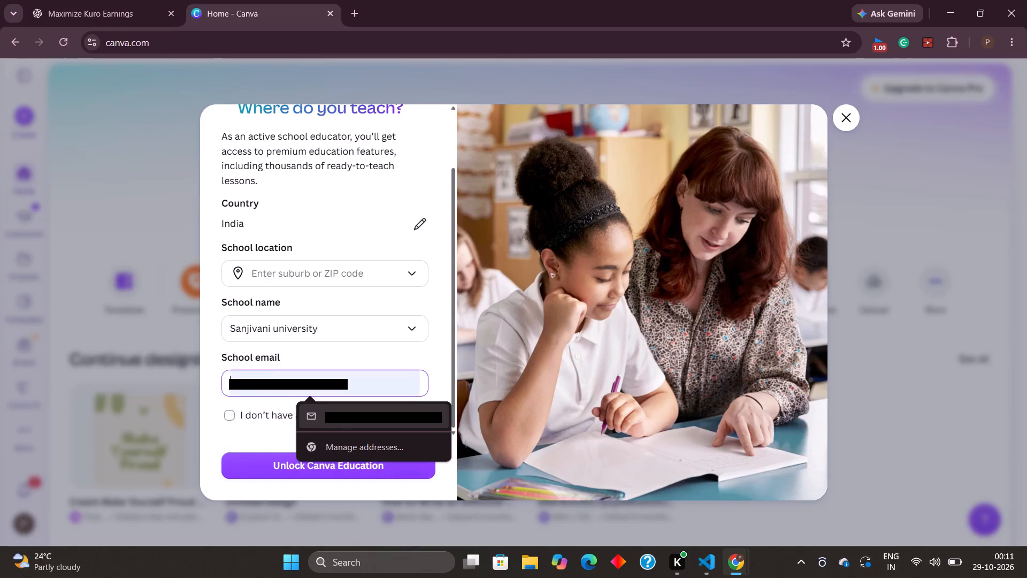
pyautogui.click(348, 412)
pyautogui.click(234, 417)
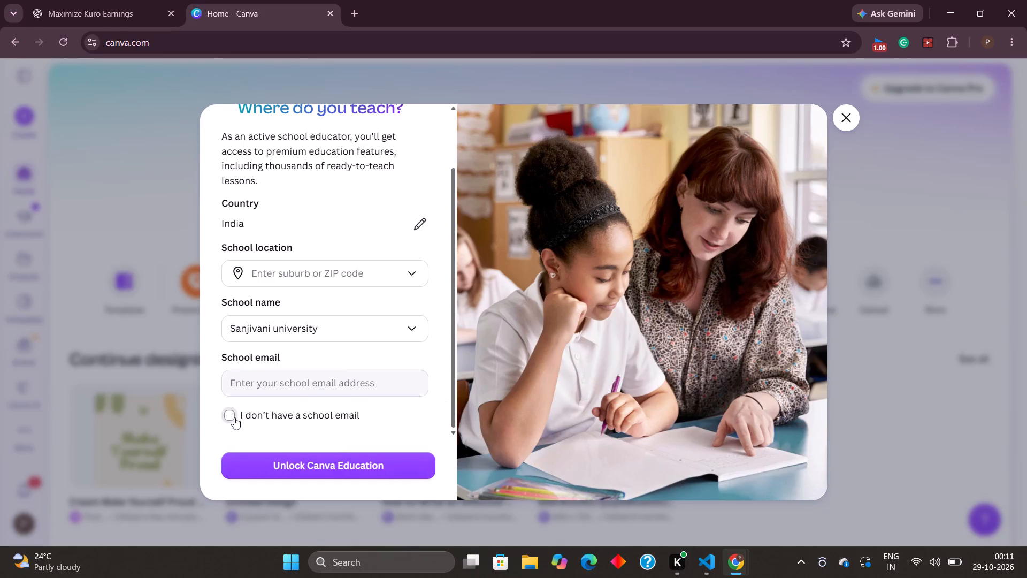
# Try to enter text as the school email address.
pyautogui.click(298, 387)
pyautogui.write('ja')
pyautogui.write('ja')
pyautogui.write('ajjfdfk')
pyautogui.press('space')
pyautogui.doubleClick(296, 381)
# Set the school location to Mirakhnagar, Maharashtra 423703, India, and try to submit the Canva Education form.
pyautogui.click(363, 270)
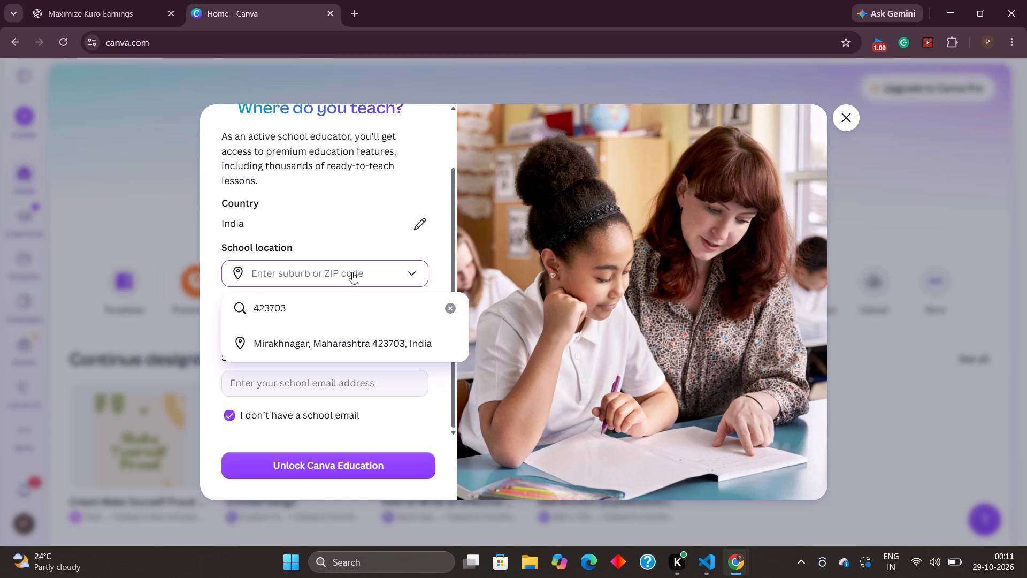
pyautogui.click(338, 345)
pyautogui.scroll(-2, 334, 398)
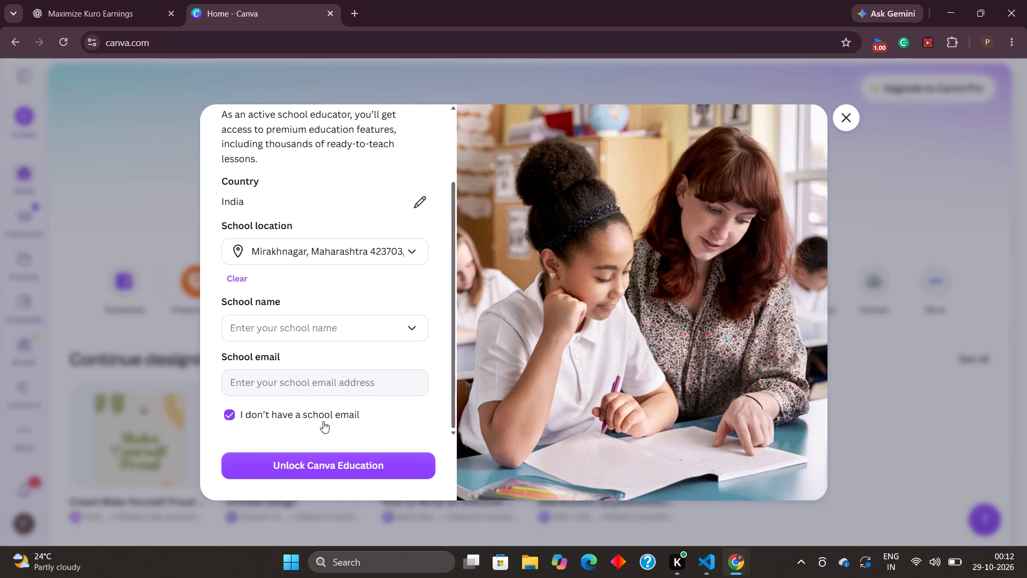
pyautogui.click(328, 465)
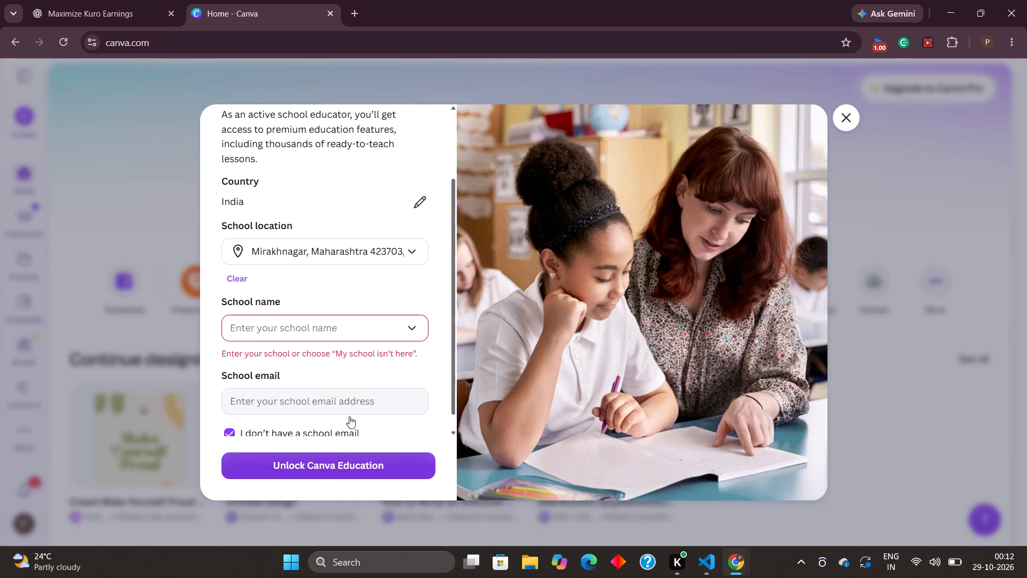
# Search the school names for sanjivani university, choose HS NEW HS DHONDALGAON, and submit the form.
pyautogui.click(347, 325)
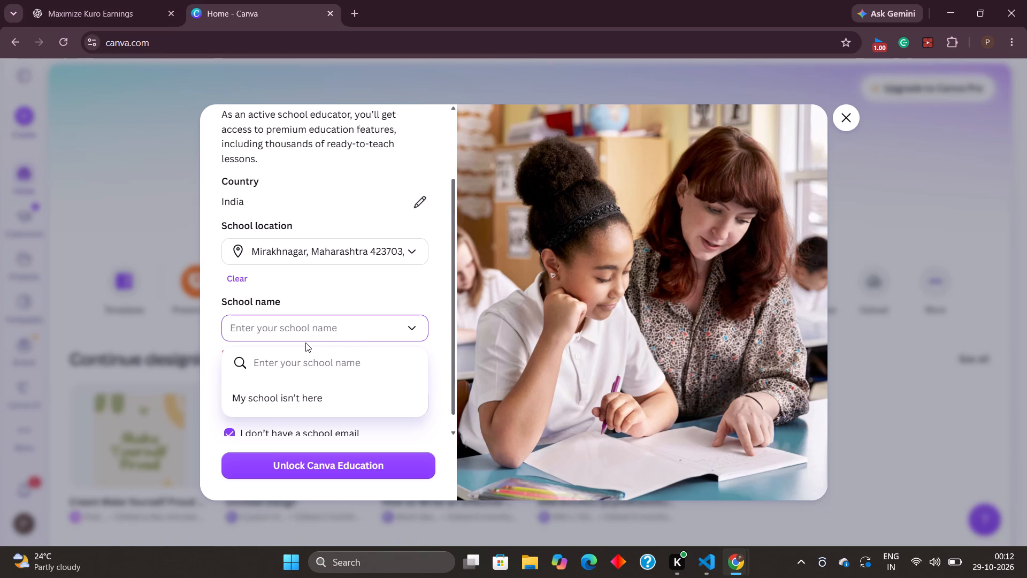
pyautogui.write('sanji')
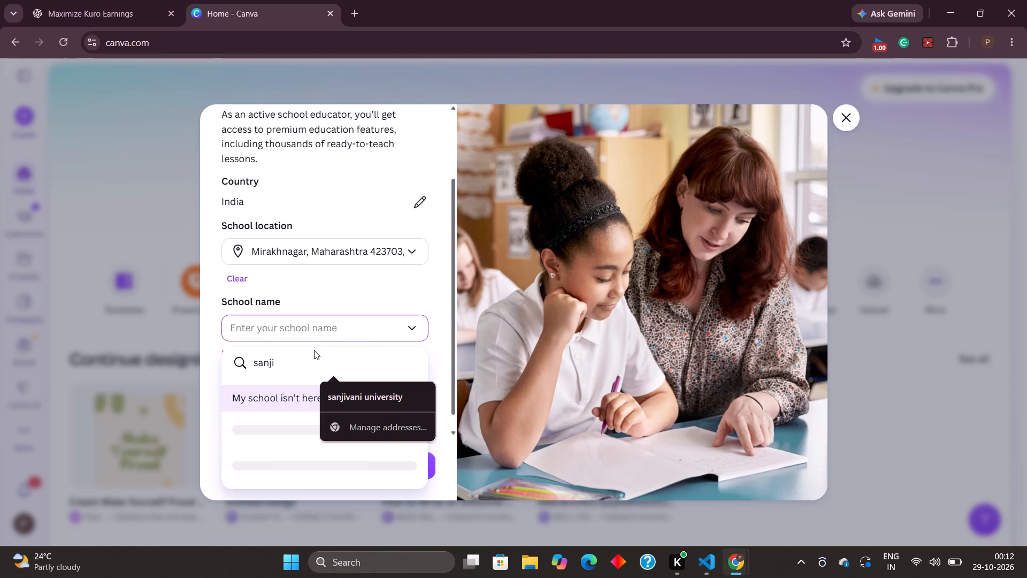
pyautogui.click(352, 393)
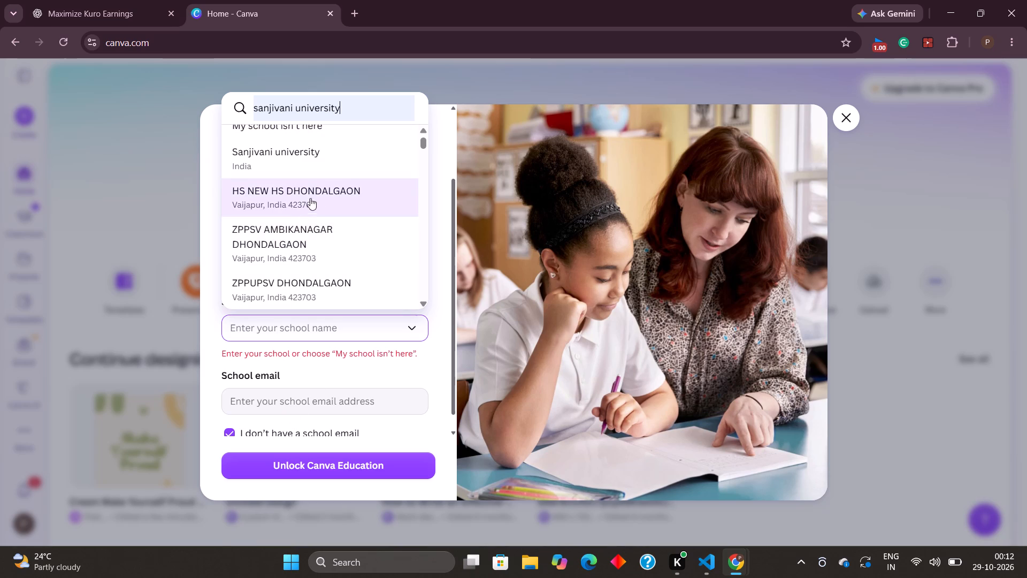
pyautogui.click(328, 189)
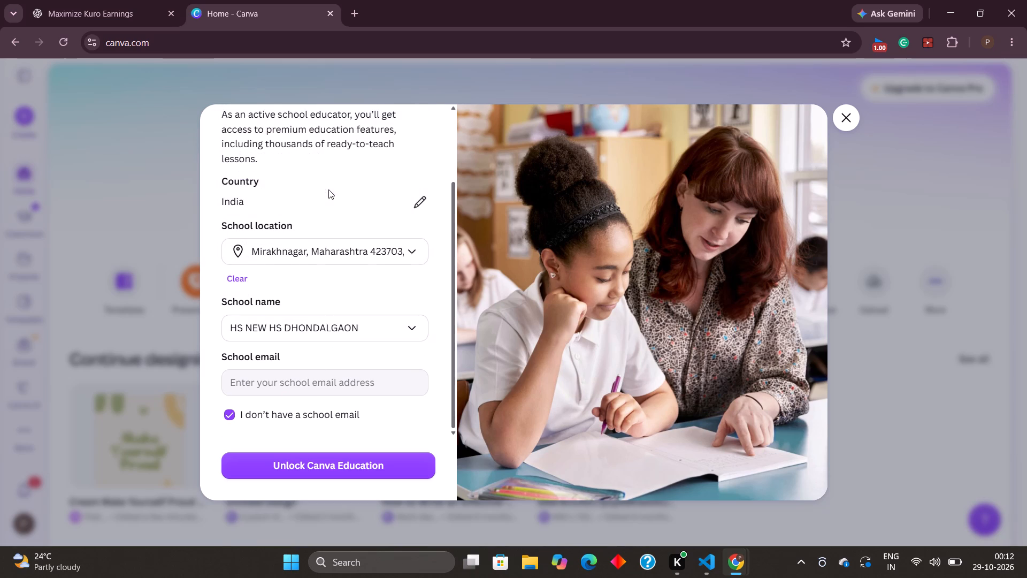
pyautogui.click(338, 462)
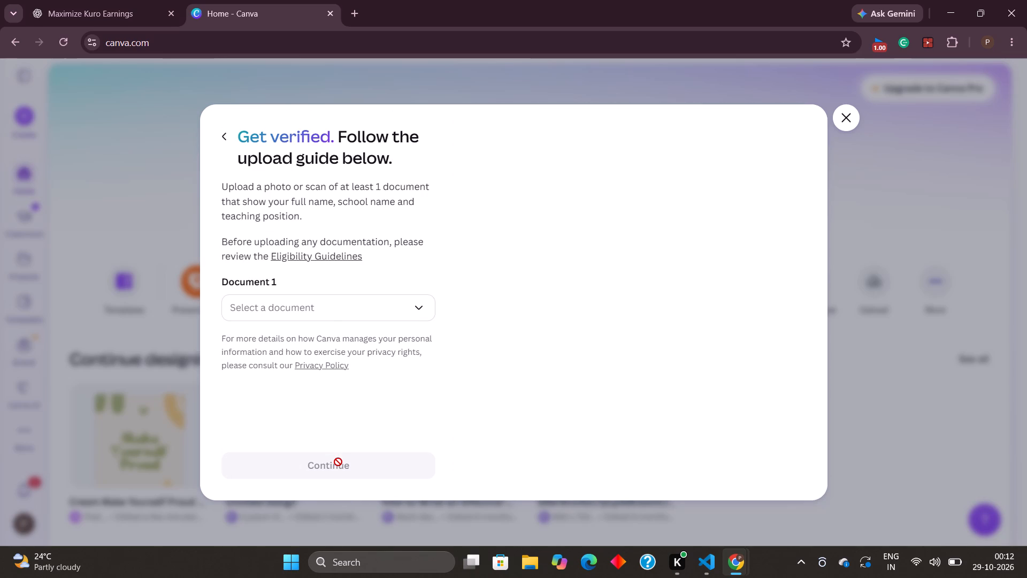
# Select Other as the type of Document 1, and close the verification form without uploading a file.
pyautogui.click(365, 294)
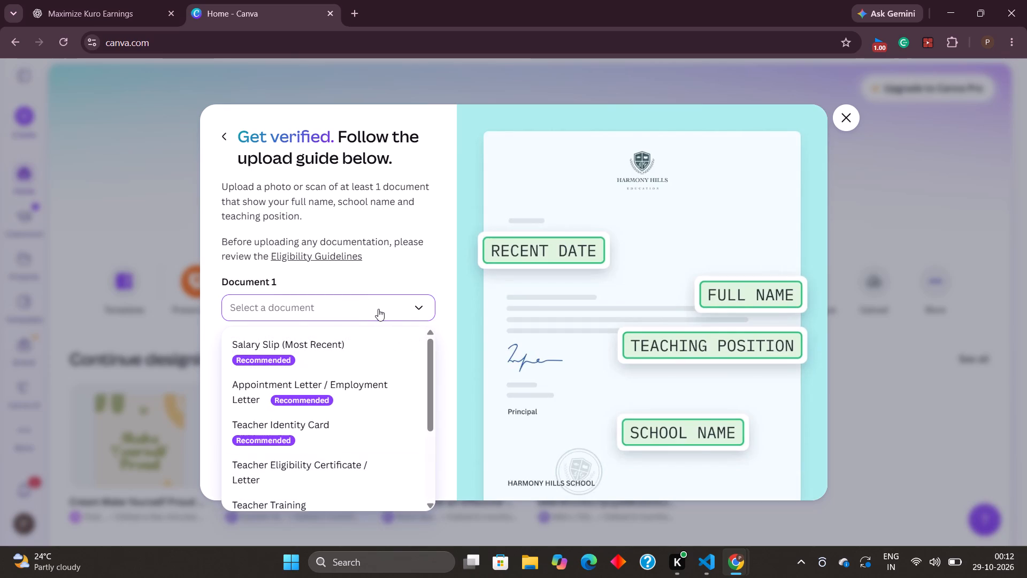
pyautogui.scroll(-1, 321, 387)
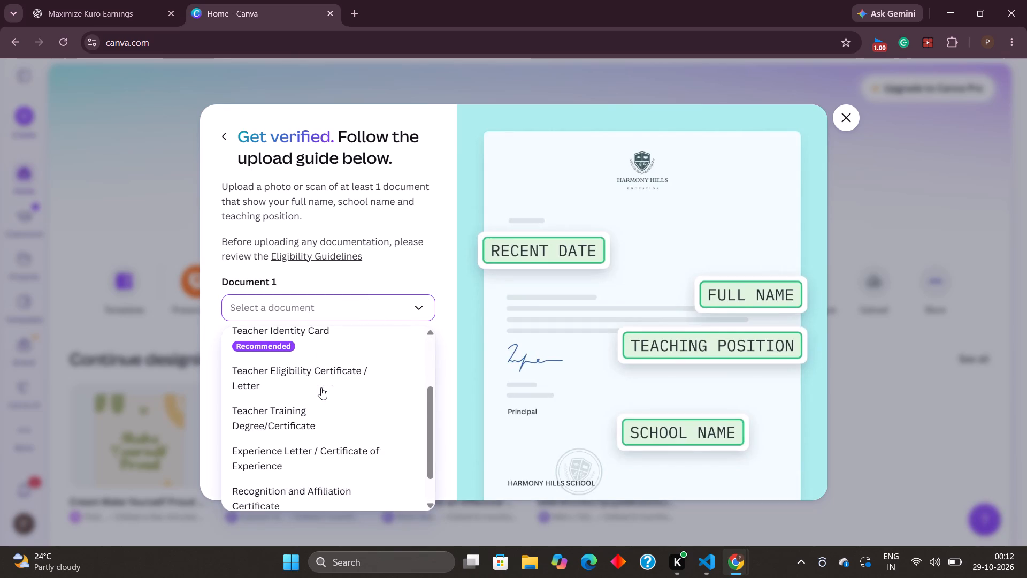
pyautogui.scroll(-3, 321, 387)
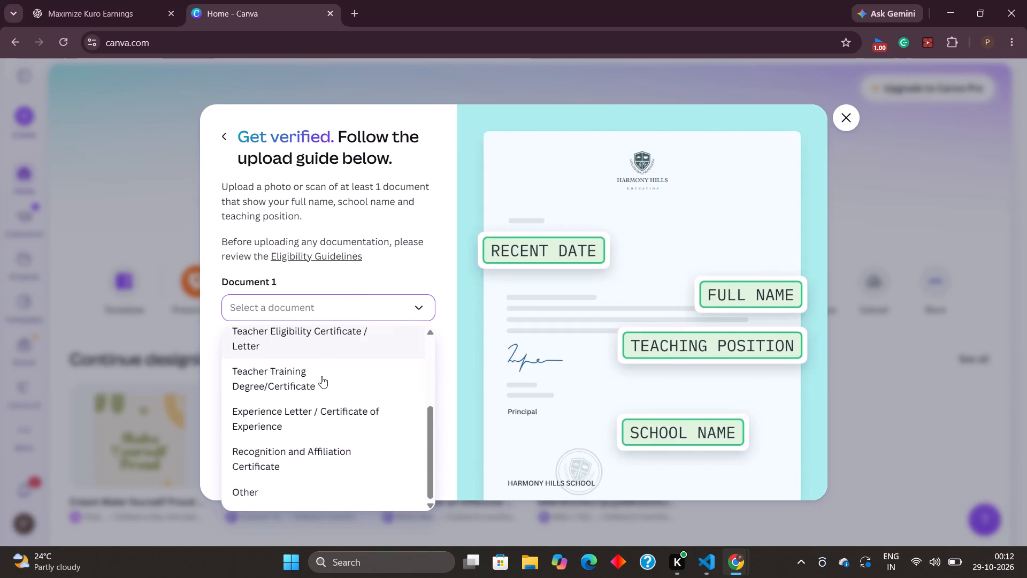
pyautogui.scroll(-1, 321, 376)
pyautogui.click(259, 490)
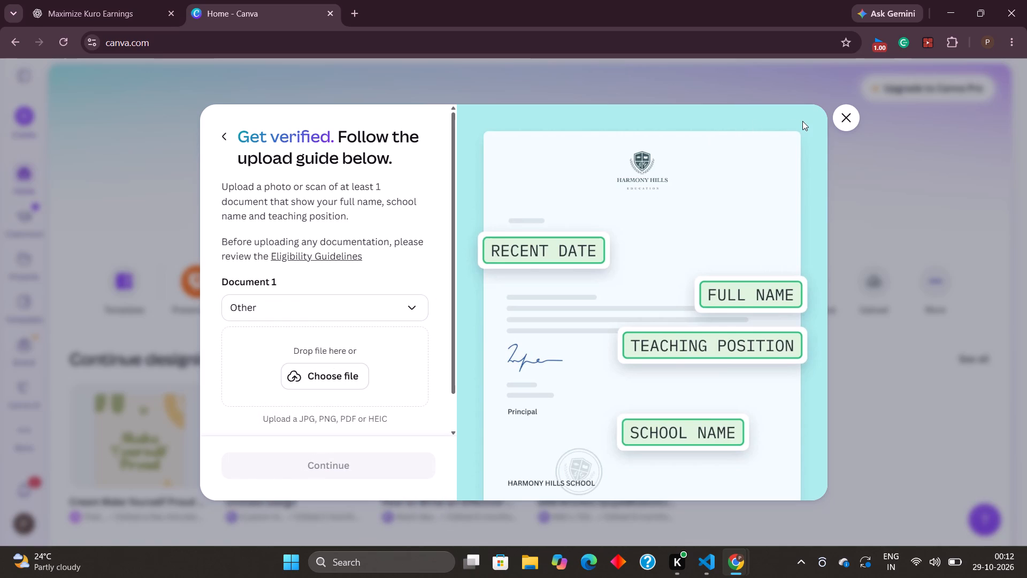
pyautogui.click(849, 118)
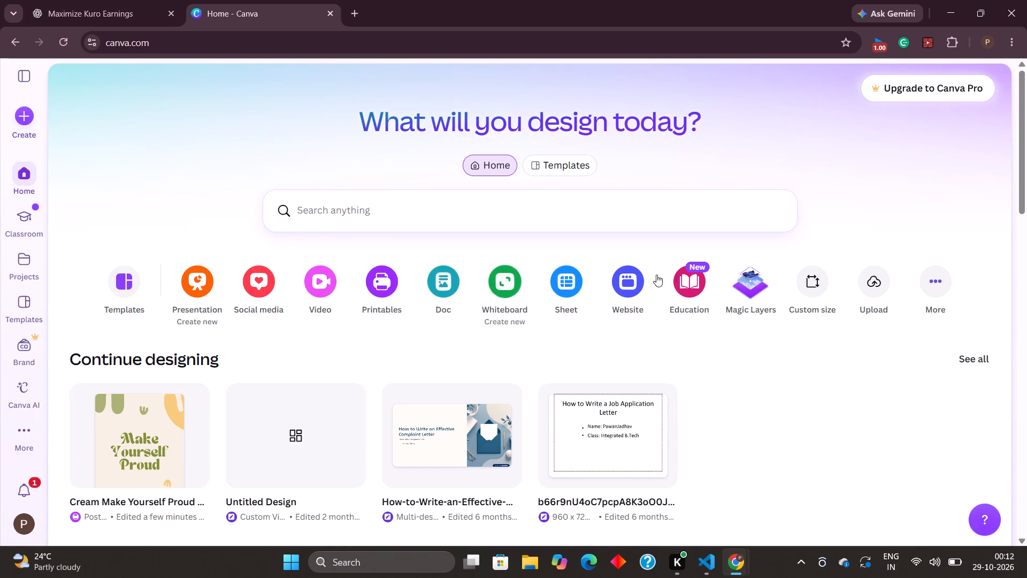
# Create a new blank presentation from the home page.
pyautogui.hscroll(-1, 345, 256)
pyautogui.click(194, 279)
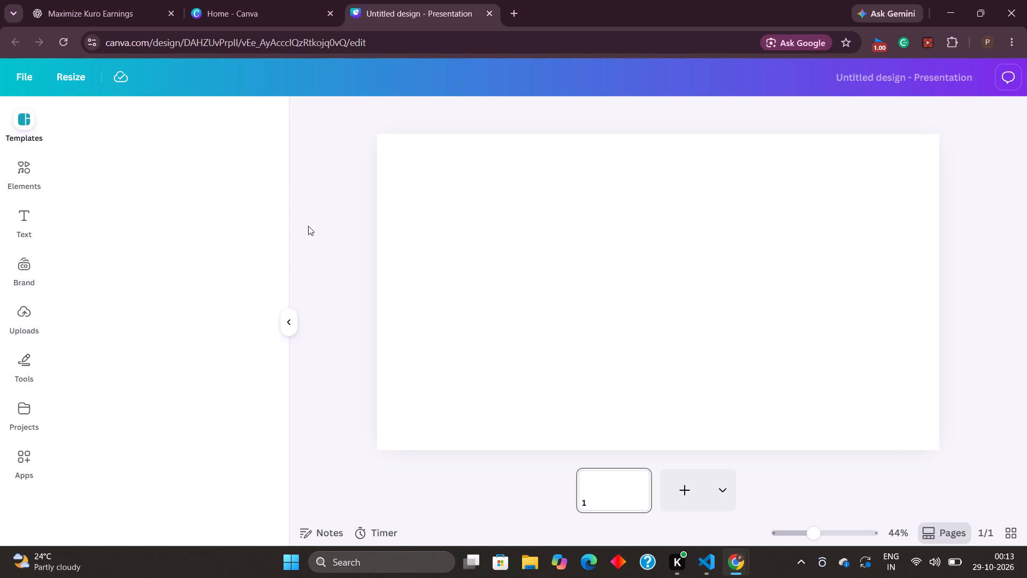
# Apply all 10 pages of the Red Dynamic Graphic Designer Portfolio Presentation template to the blank design.
pyautogui.click(19, 169)
pyautogui.click(19, 130)
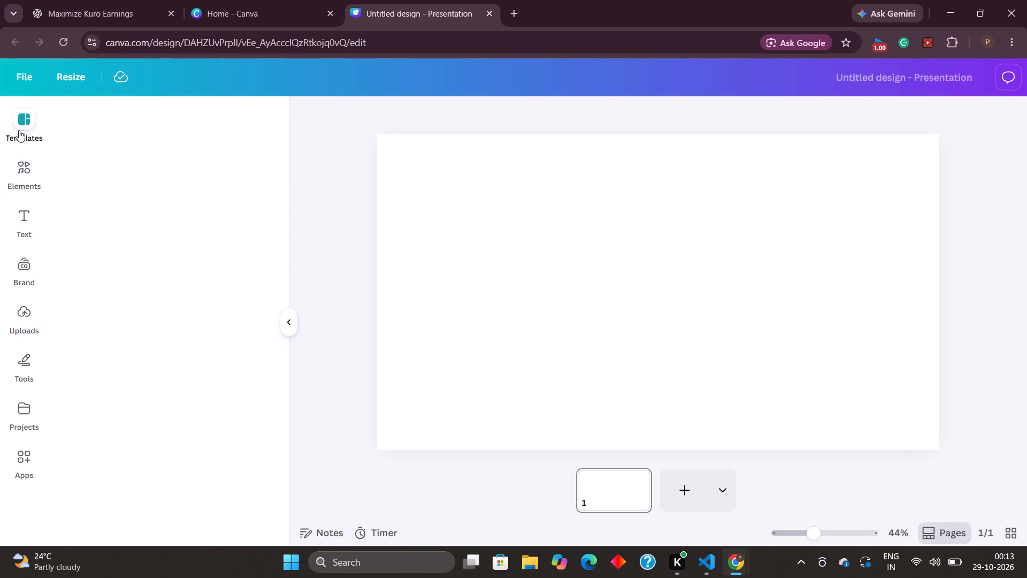
pyautogui.click(19, 130)
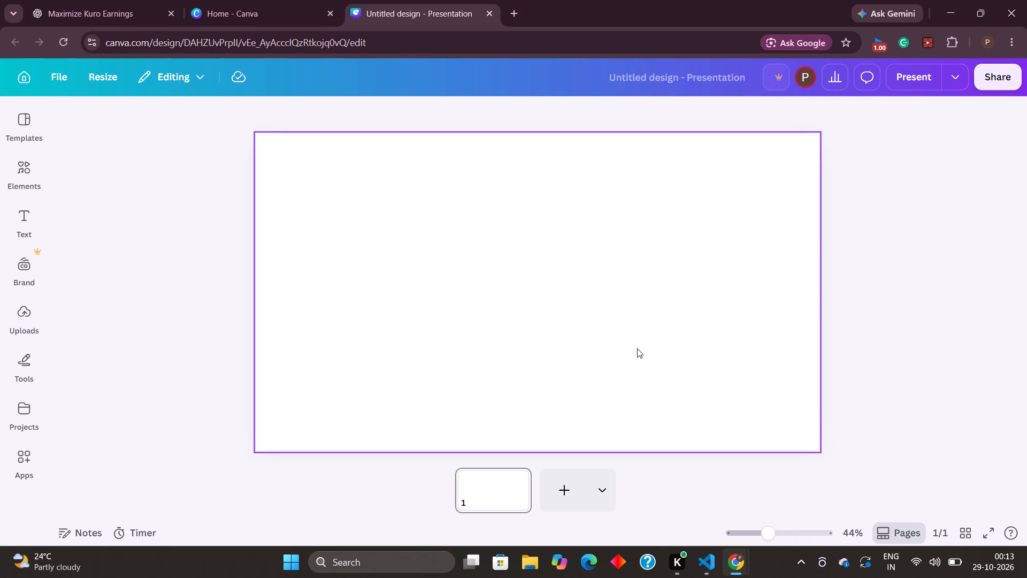
pyautogui.click(24, 120)
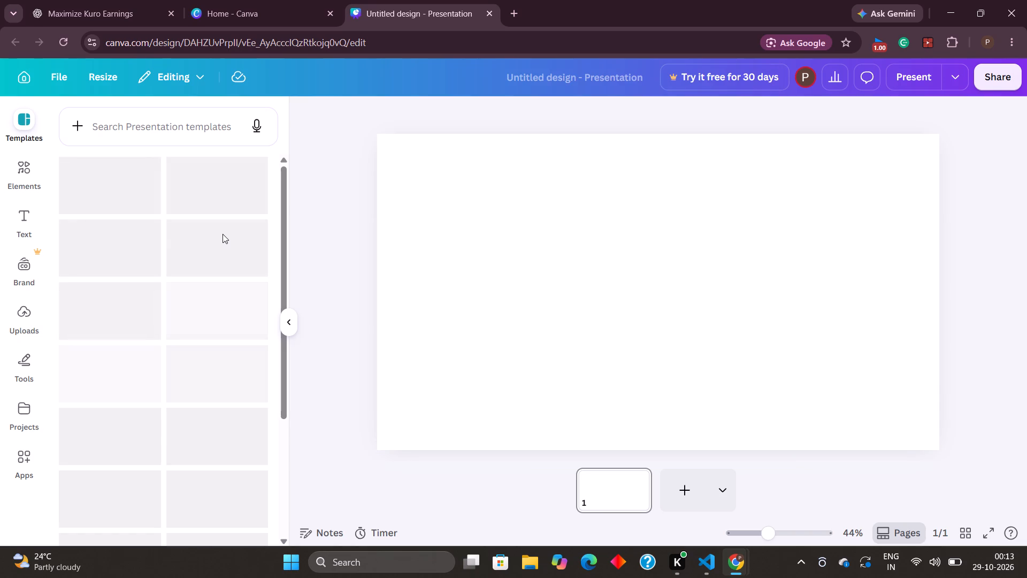
pyautogui.hscroll(1, 223, 234)
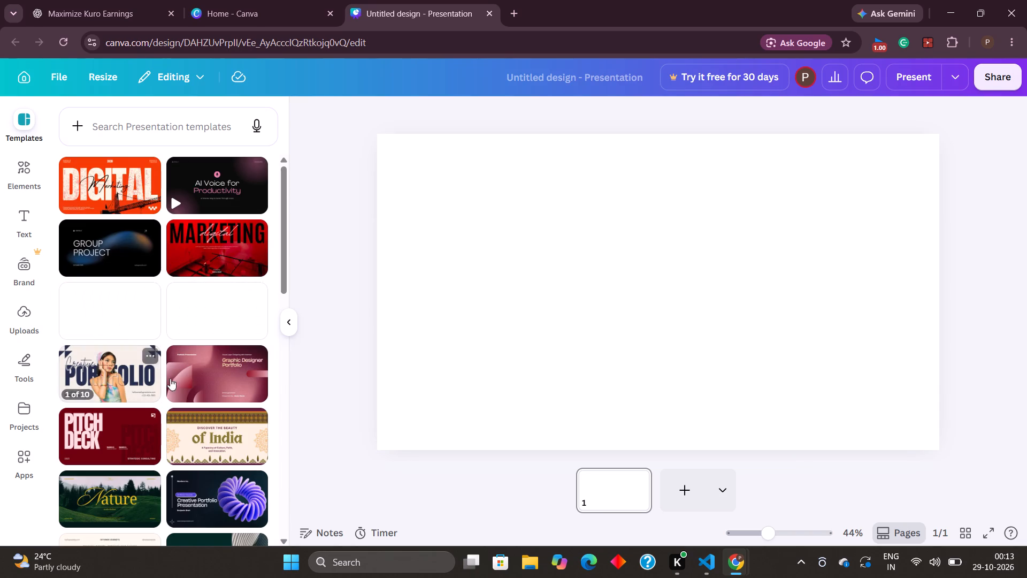
pyautogui.click(226, 379)
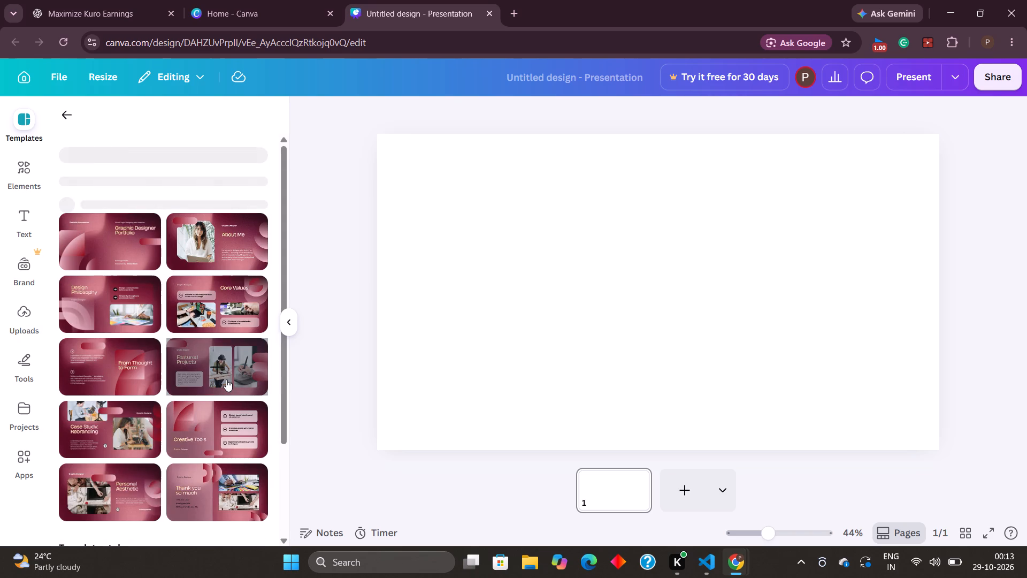
pyautogui.click(202, 250)
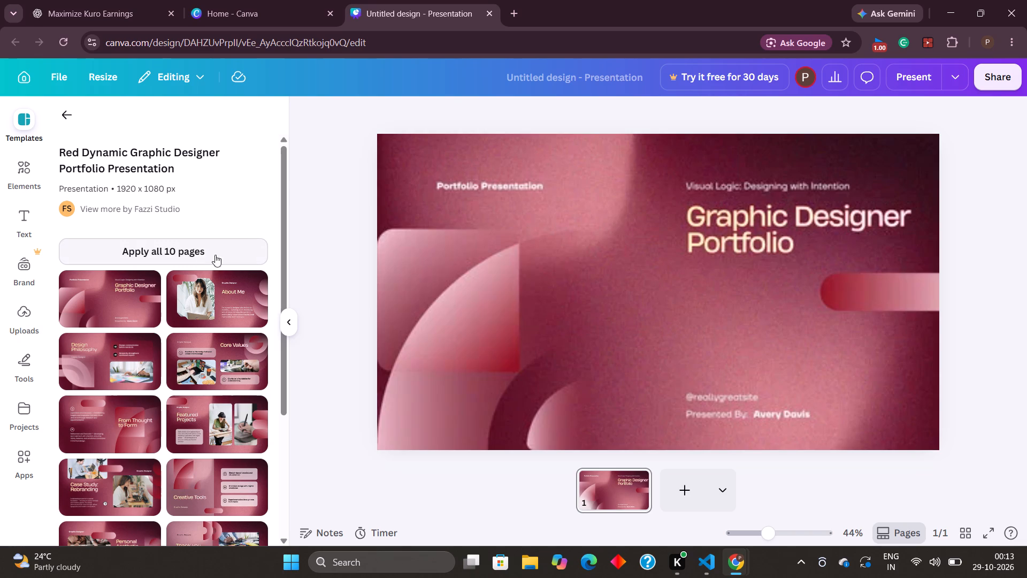
# Replace the "Graphic Designer Portfolio" title on page 1 with "hi i am" followed by the presenter's name and a period.
pyautogui.click(837, 215)
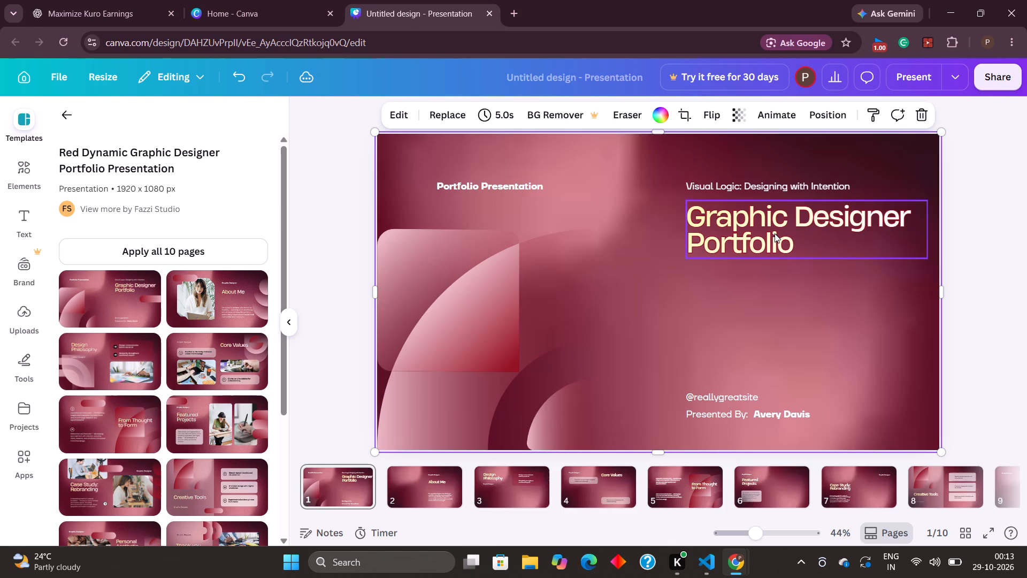
pyautogui.click(816, 242)
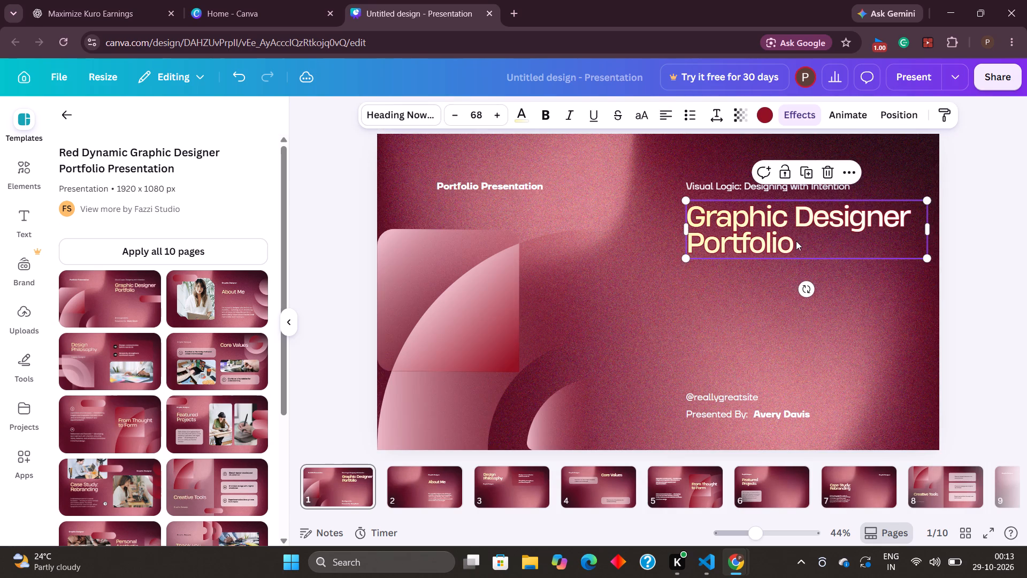
pyautogui.doubleClick(794, 241)
pyautogui.press('BackSpace')
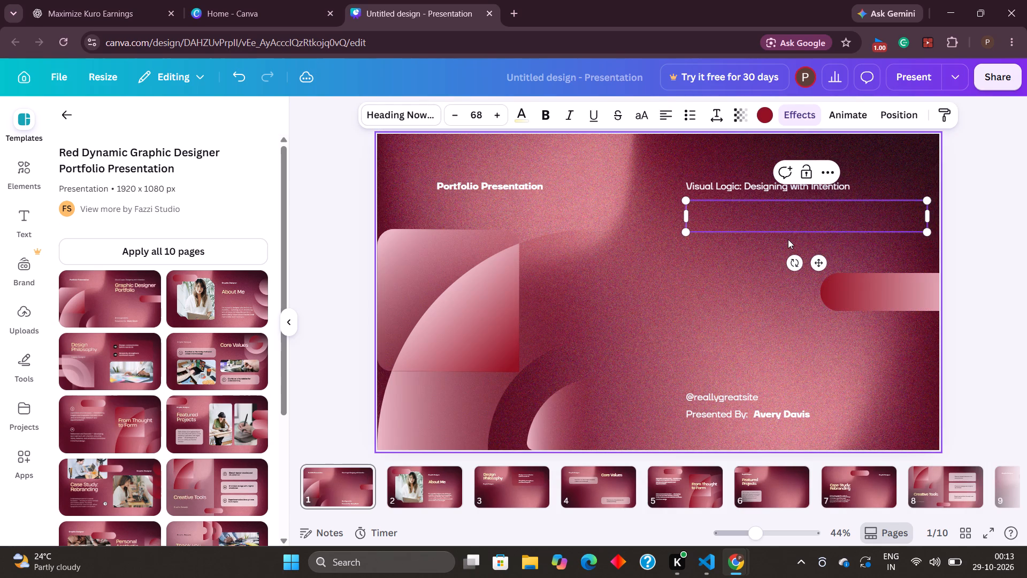
pyautogui.press('n')
pyautogui.press('a')
pyautogui.press('e')
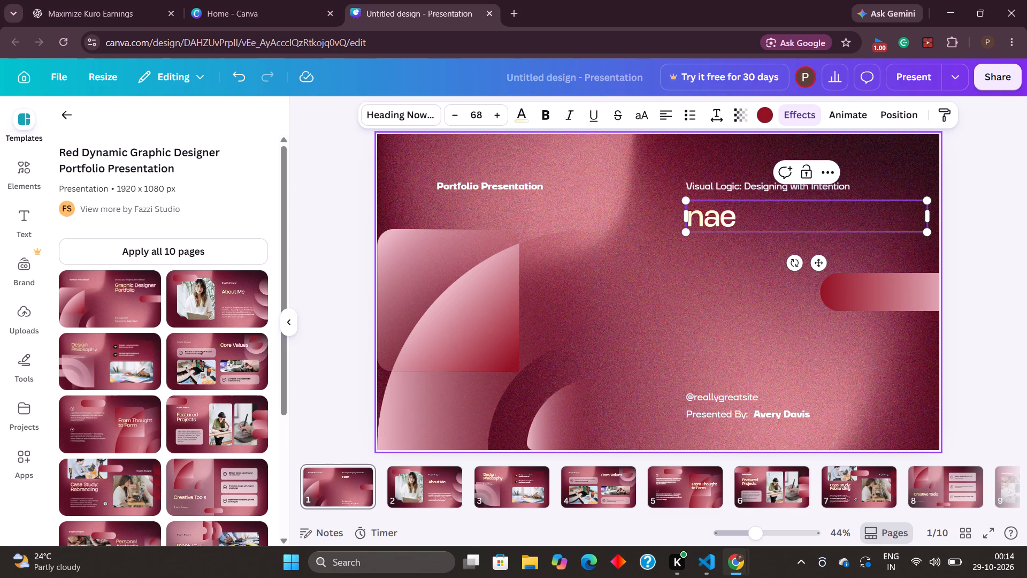
pyautogui.press('BackSpace')
pyautogui.press('BackSpace')
pyautogui.press('BackSpace')
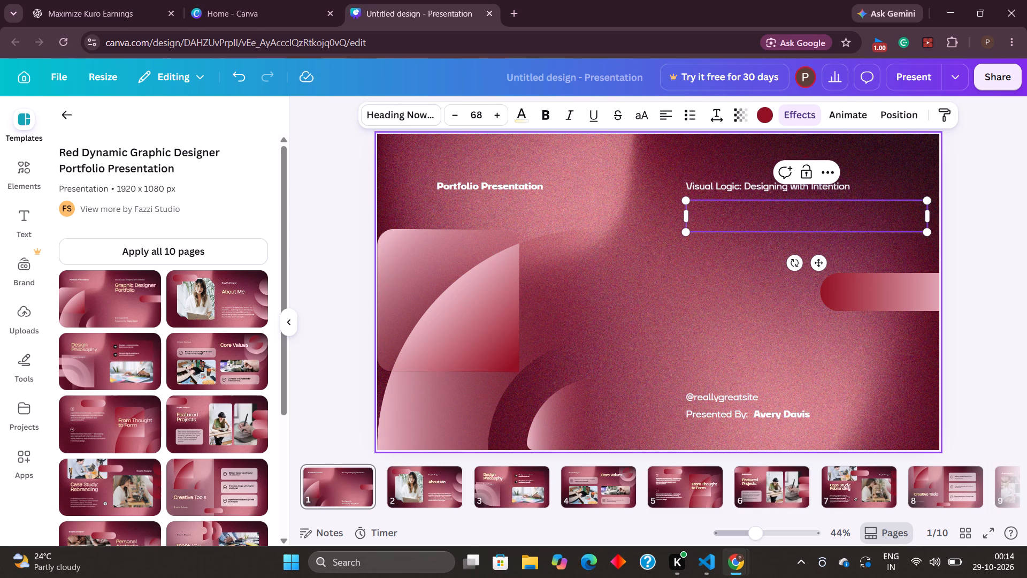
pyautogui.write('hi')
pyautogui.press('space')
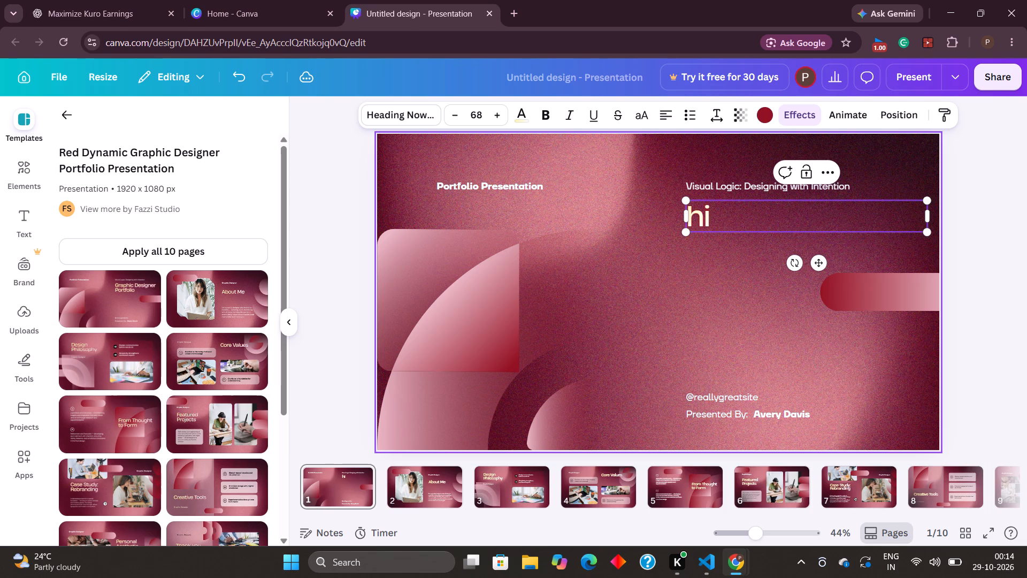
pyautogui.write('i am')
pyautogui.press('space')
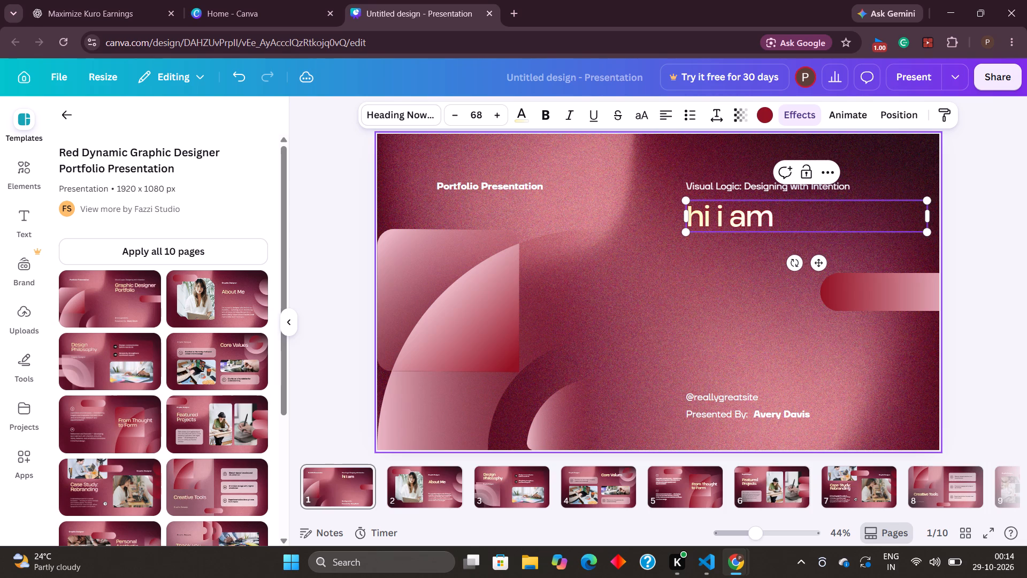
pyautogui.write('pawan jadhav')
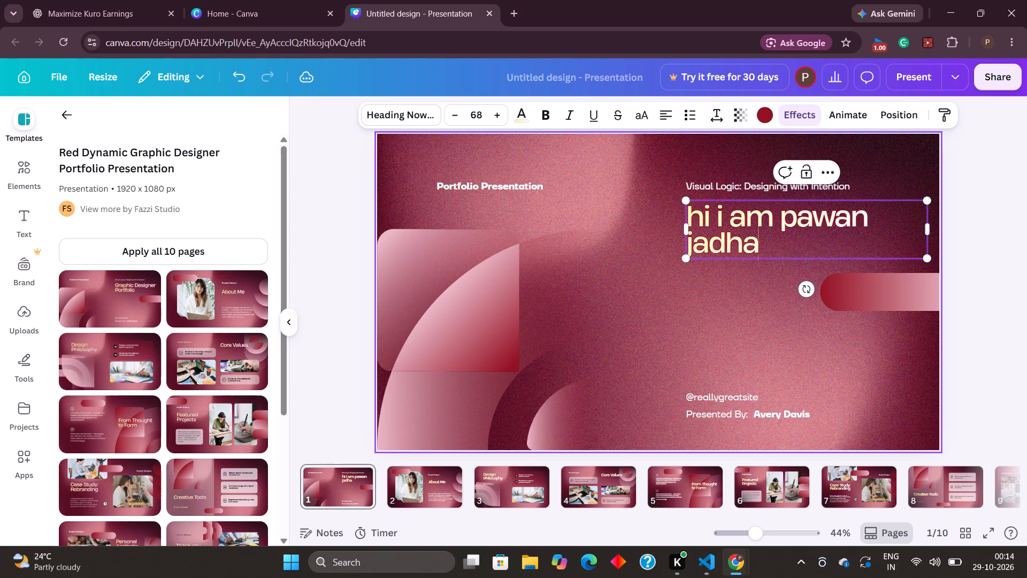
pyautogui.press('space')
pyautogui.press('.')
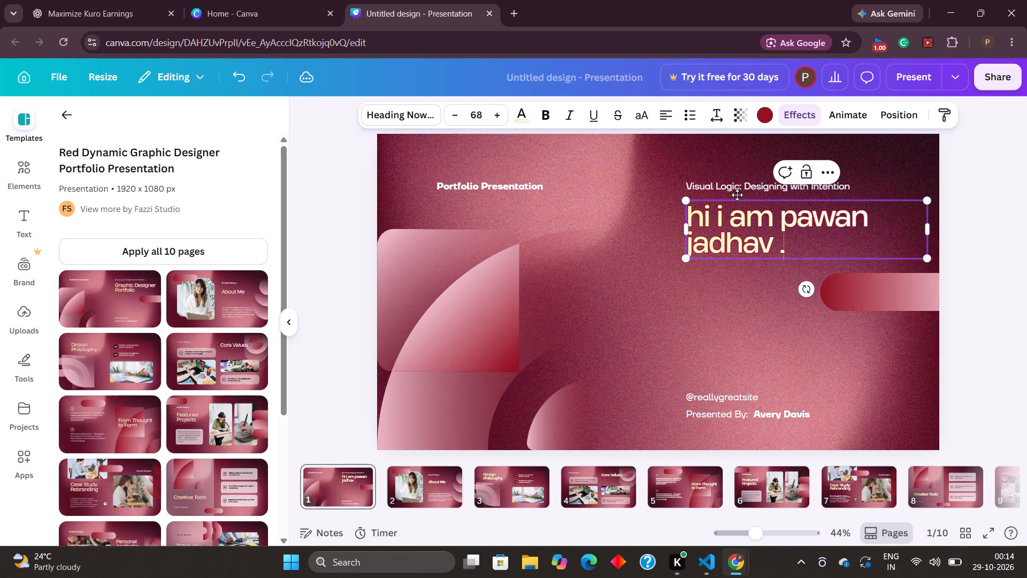
# Replace the "Visual Logic: Designing with Intention" subtitle on page 1 with "sanjivani university integrated b.tech (cse)".
pyautogui.click(754, 185)
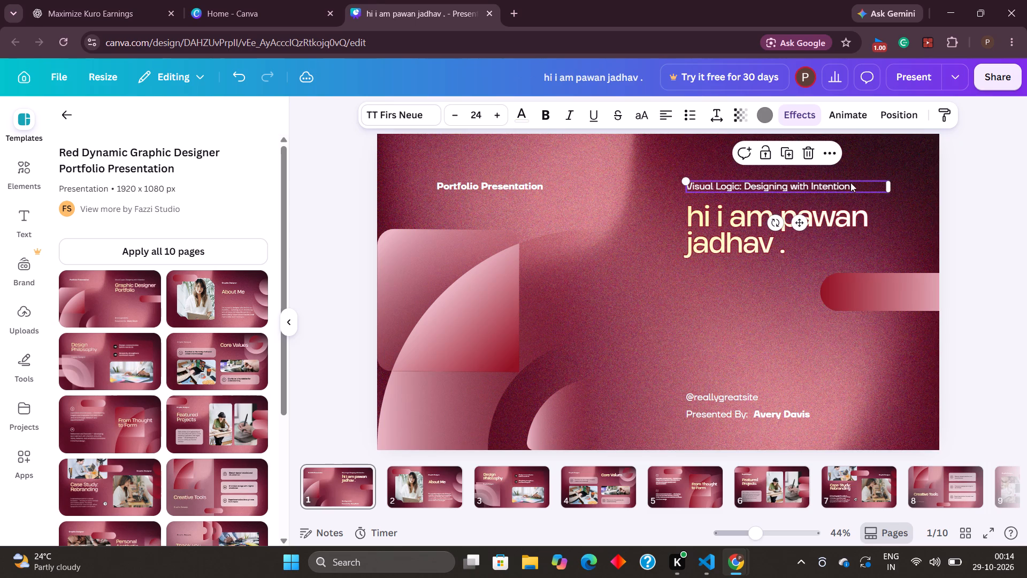
pyautogui.click(850, 182)
pyautogui.press('BackSpace')
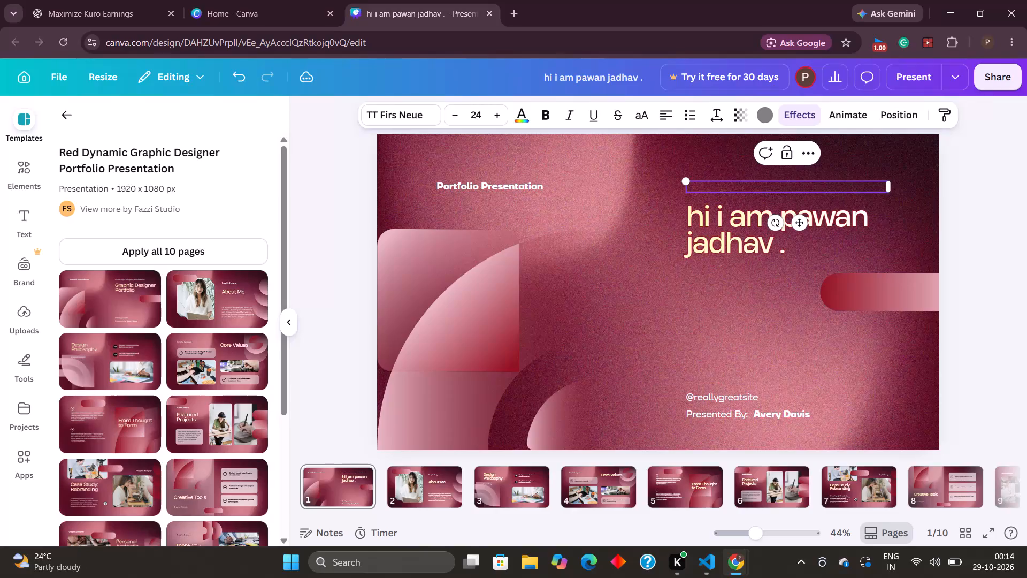
pyautogui.write('sanji')
pyautogui.write('vani universiity')
pyautogui.press('space')
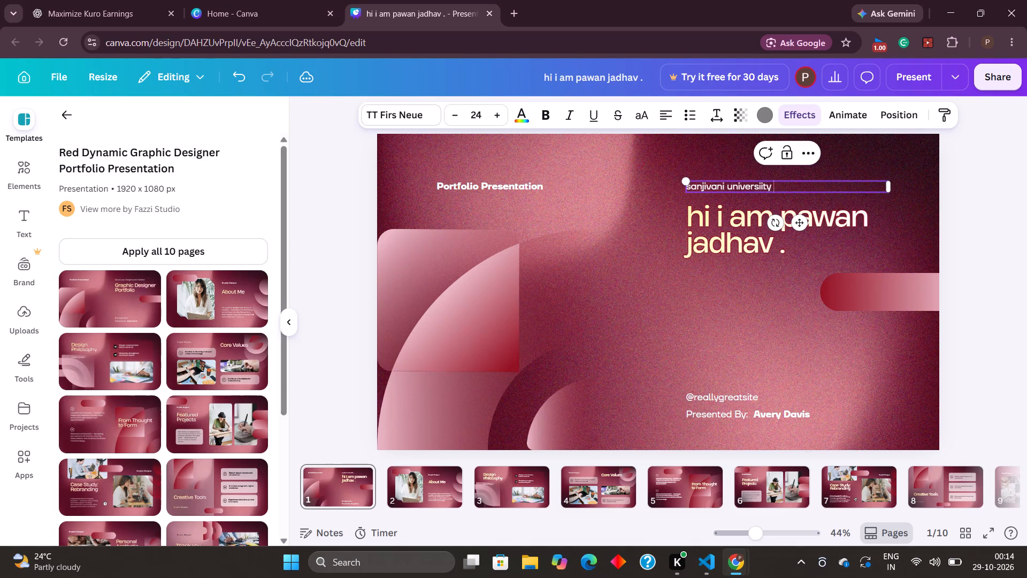
pyautogui.press('BackSpace')
pyautogui.press('BackSpace')
pyautogui.press('BackSpace')
pyautogui.press('BackSpace')
pyautogui.write('ty')
pyautogui.press('space')
pyautogui.write('inter')
pyautogui.press('BackSpace')
pyautogui.write('grated b.y')
pyautogui.press('BackSpace')
pyautogui.write('tech')
pyautogui.press('space')
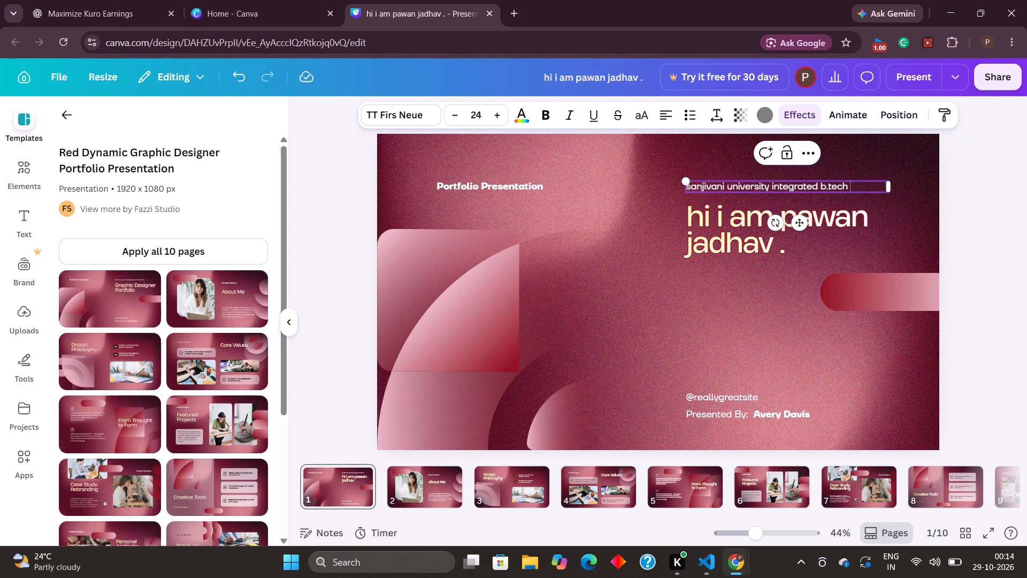
pyautogui.hotkey('shift', '(')
pyautogui.press('c')
pyautogui.write('es')
pyautogui.press('BackSpace')
pyautogui.press('BackSpace')
pyautogui.press('e')
pyautogui.press('BackSpace')
pyautogui.write('se')
pyautogui.hotkey('shift', ')')
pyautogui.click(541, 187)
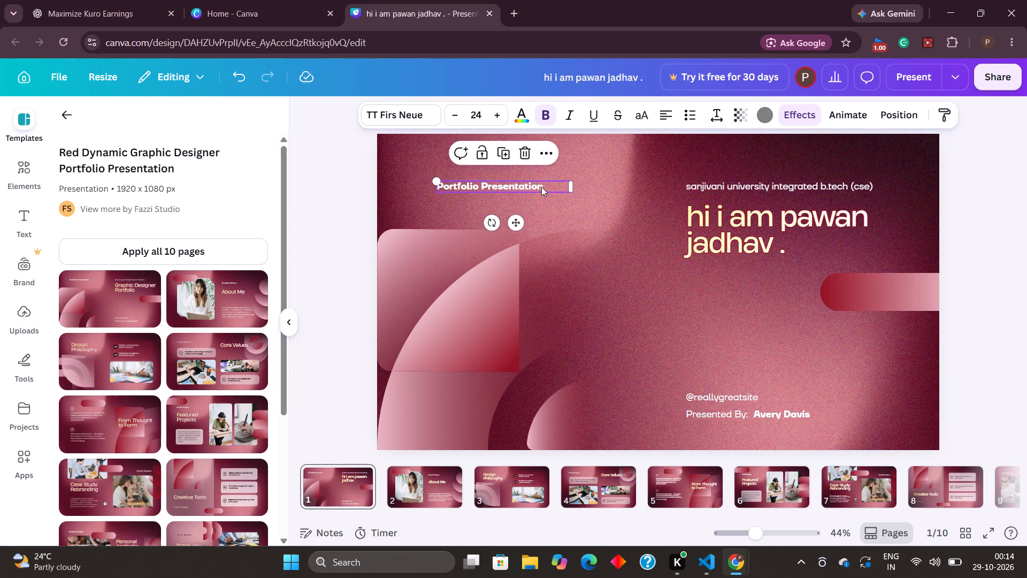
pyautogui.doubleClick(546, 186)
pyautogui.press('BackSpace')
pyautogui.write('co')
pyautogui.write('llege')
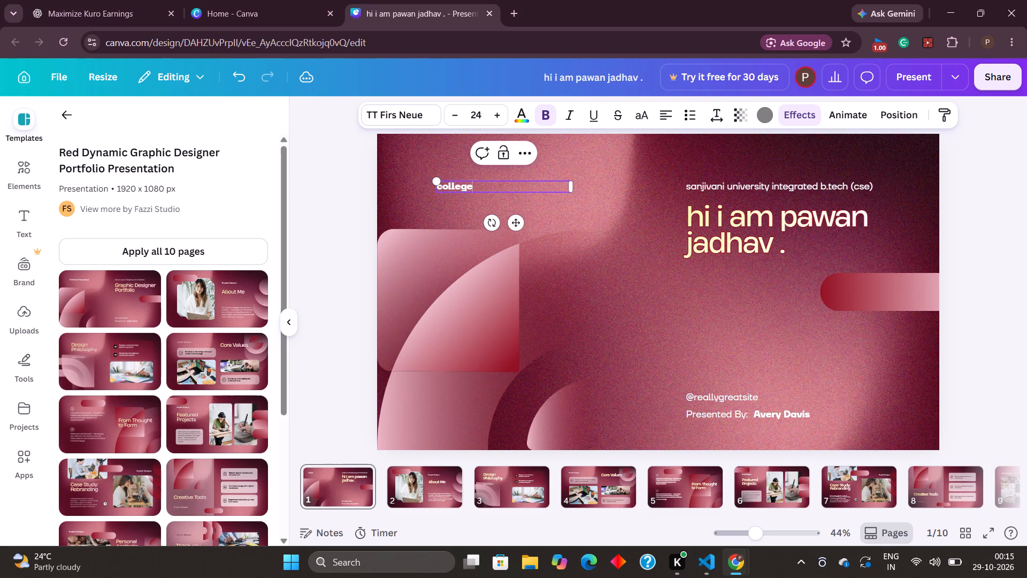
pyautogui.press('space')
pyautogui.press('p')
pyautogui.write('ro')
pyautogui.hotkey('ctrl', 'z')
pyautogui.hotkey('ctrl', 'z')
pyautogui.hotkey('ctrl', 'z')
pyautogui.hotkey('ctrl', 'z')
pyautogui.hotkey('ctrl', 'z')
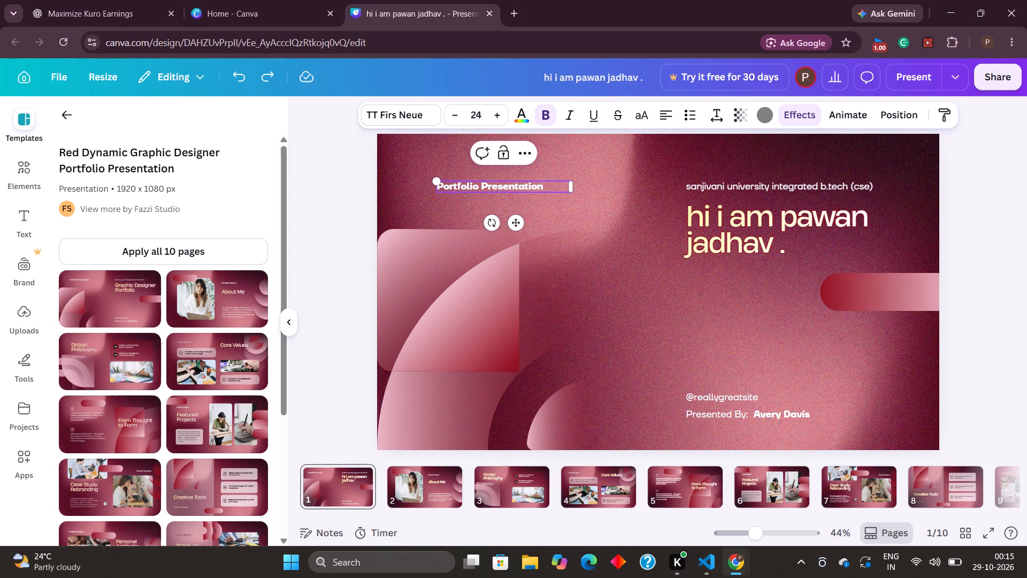
# Replace the "Portfolio Presentation" heading on page 1 with "college portfolio".
pyautogui.hotkey('ctrl', 'a')
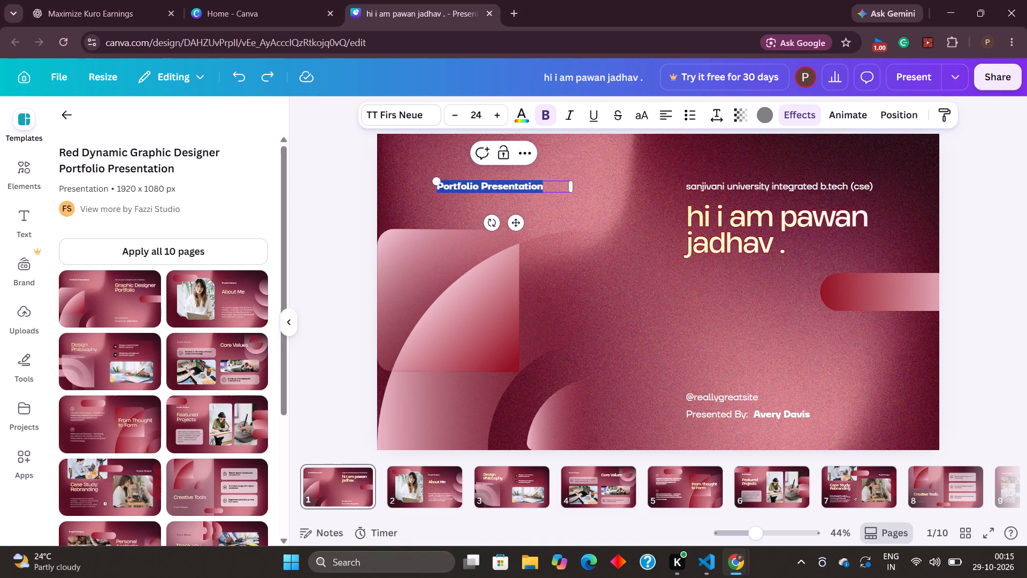
pyautogui.press('BackSpace')
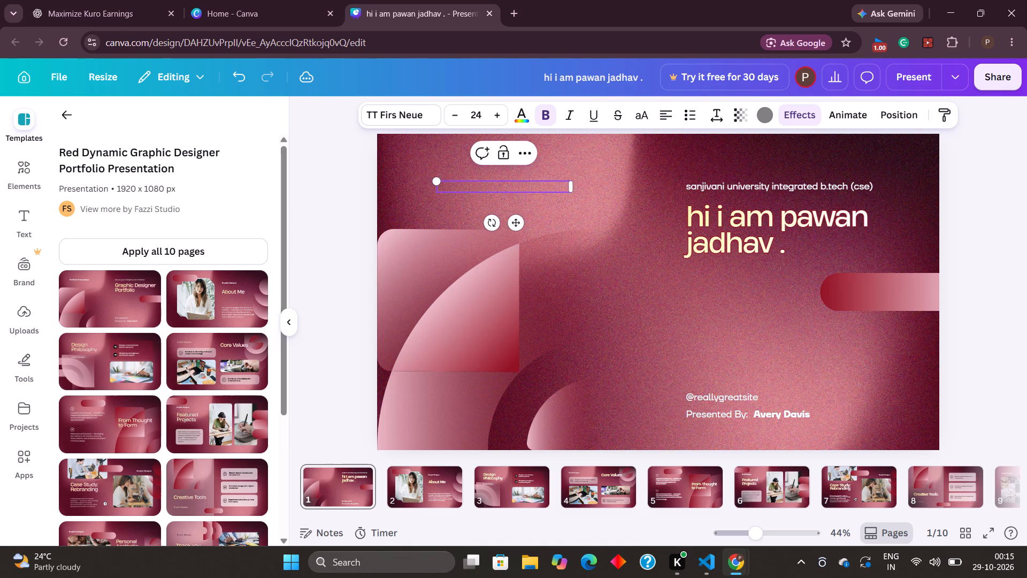
pyautogui.press('p')
pyautogui.press('BackSpace')
pyautogui.write('portfo')
pyautogui.write('lio')
pyautogui.press('Left')
pyautogui.press('Left')
pyautogui.press('Left')
pyautogui.press('Left')
pyautogui.press('Left')
pyautogui.press('Left')
pyautogui.press('Left')
pyautogui.press('Left')
pyautogui.press('Left')
pyautogui.press('Left')
pyautogui.press('space')
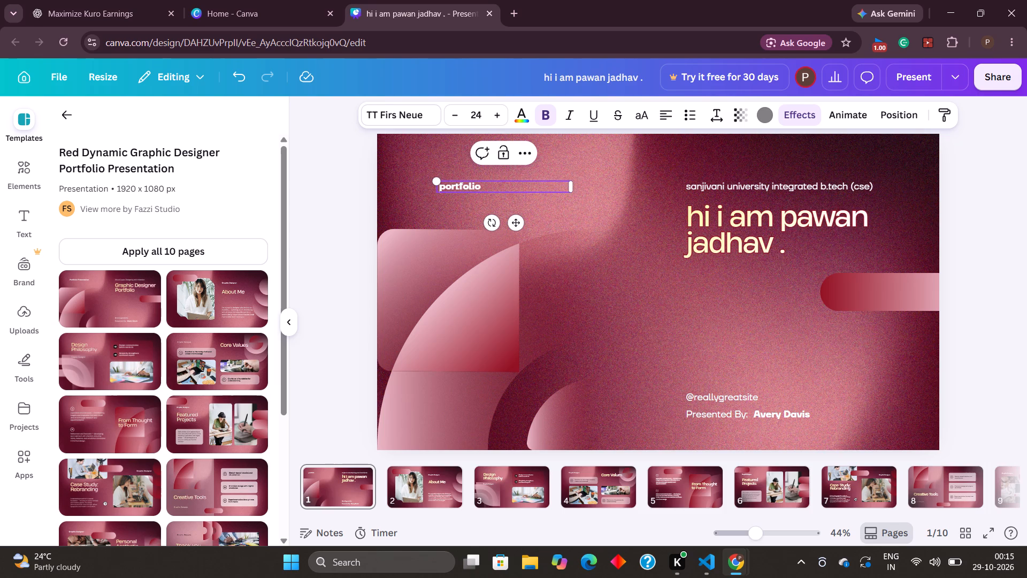
pyautogui.write('college')
pyautogui.press('space')
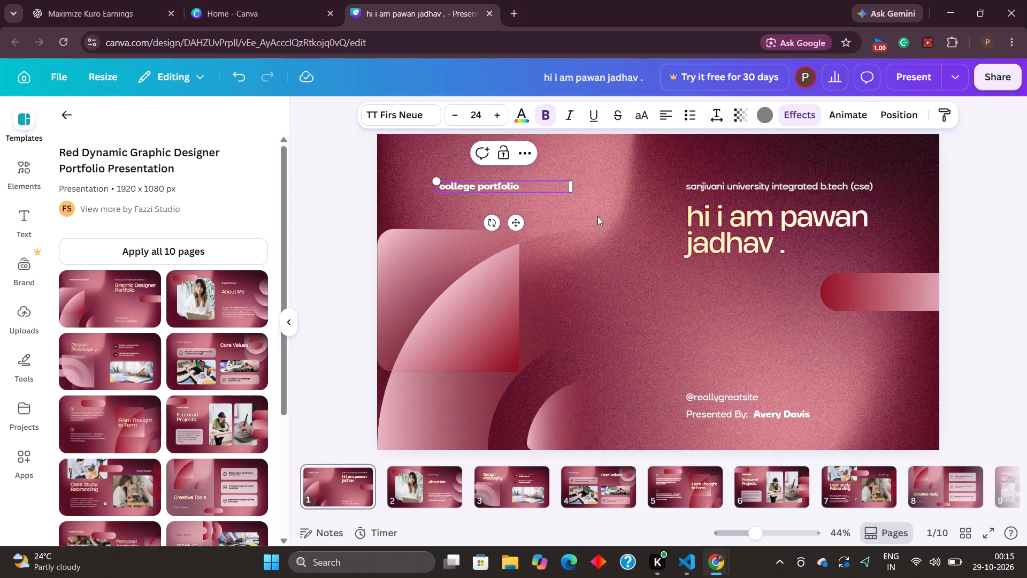
pyautogui.scroll(-1, 497, 273)
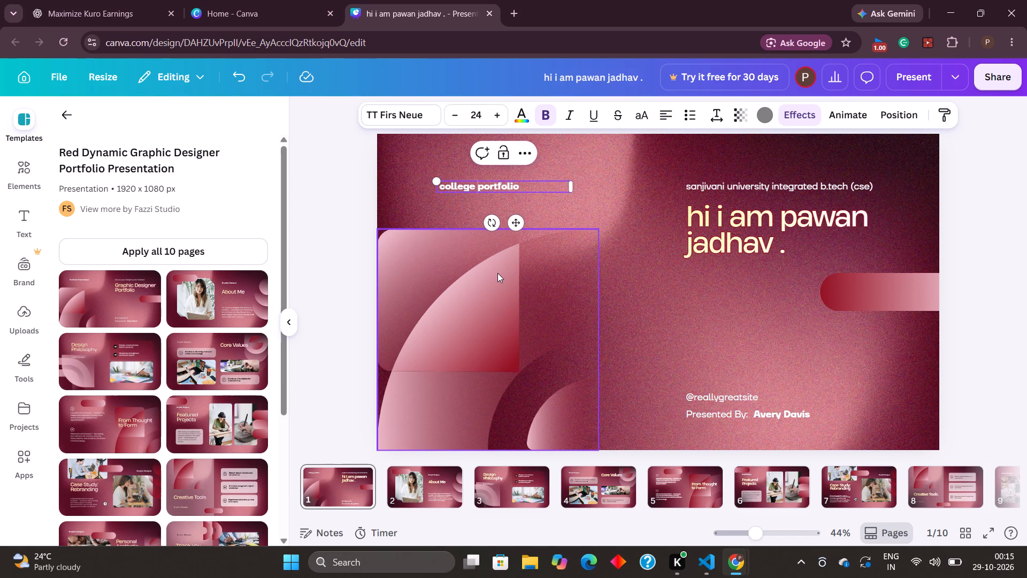
pyautogui.scroll(-1, 497, 273)
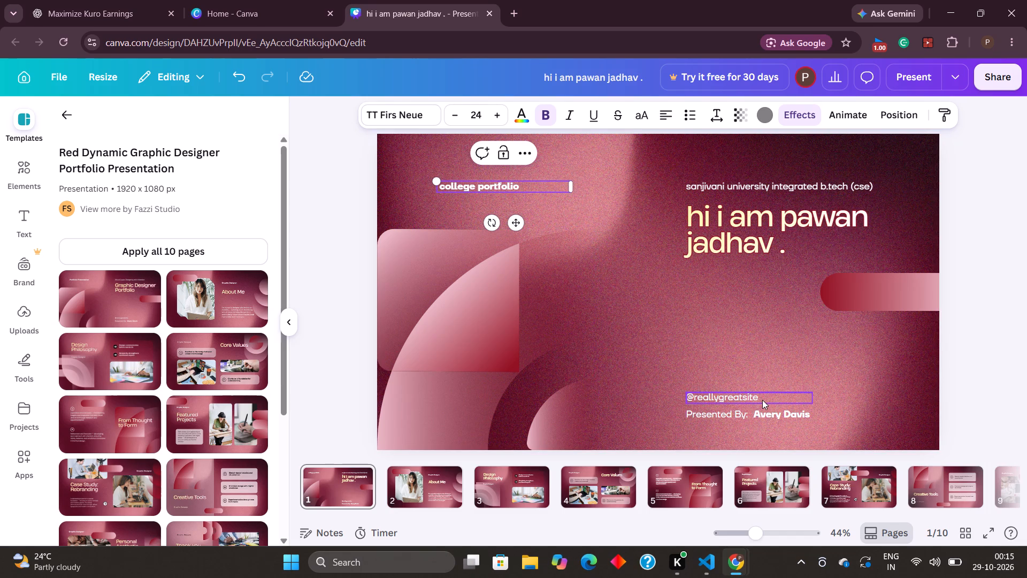
pyautogui.click(764, 397)
pyautogui.doubleClick(764, 397)
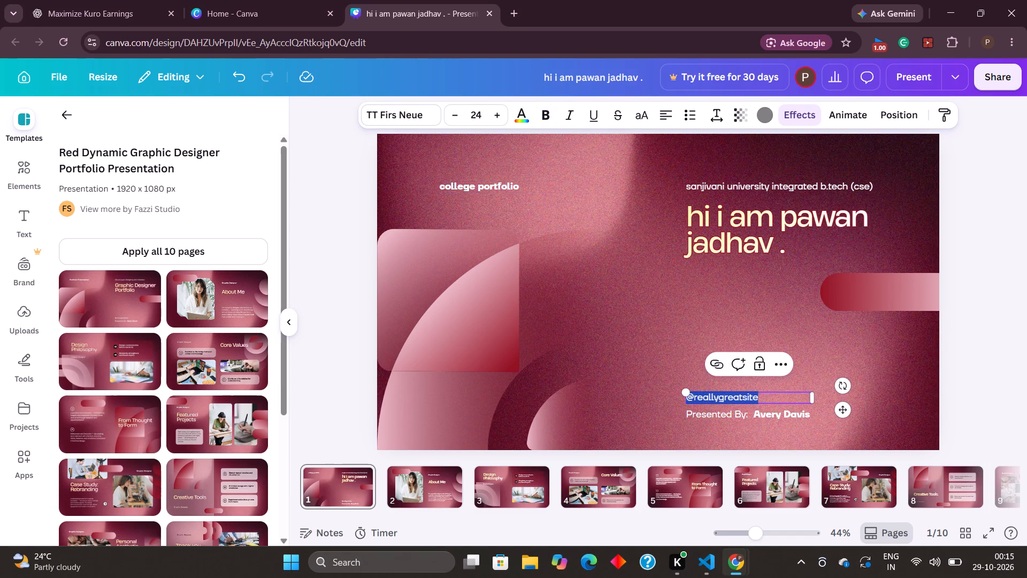
pyautogui.press('BackSpace')
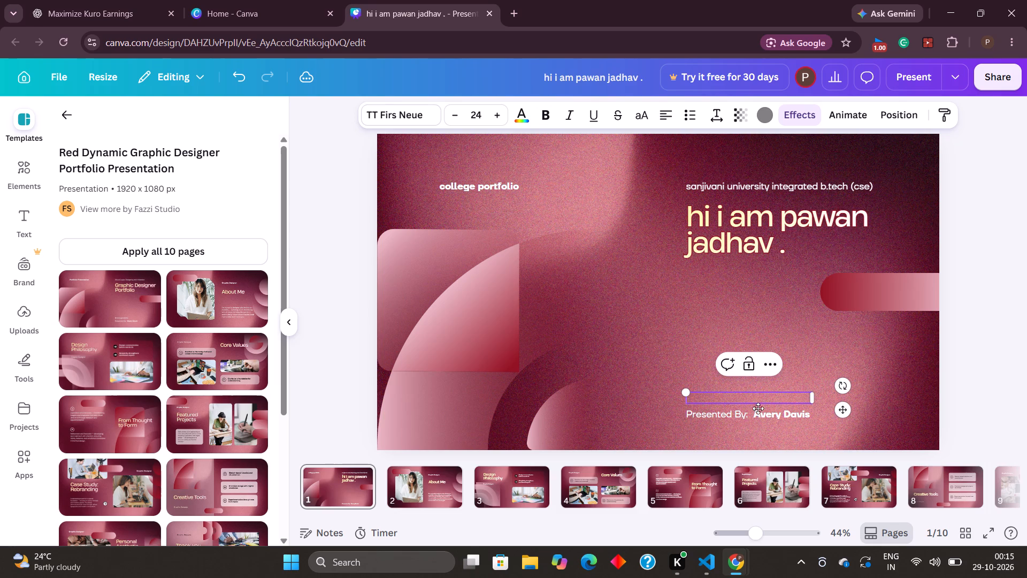
# Replace the placeholder name after "Presented By:" on page 1 with the presenter's full name in capital letters.
pyautogui.click(780, 414)
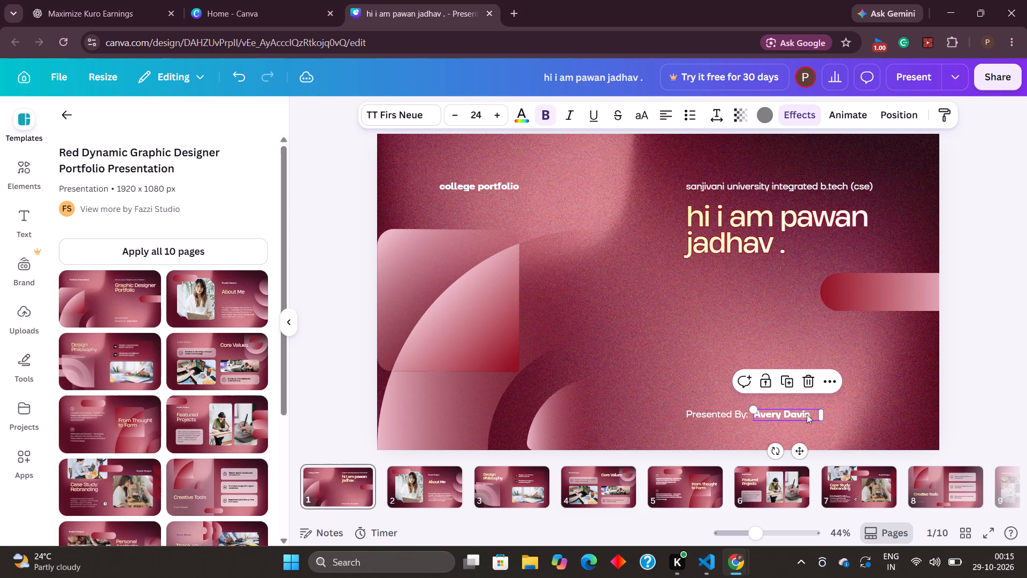
pyautogui.doubleClick(807, 414)
pyautogui.press('BackSpace')
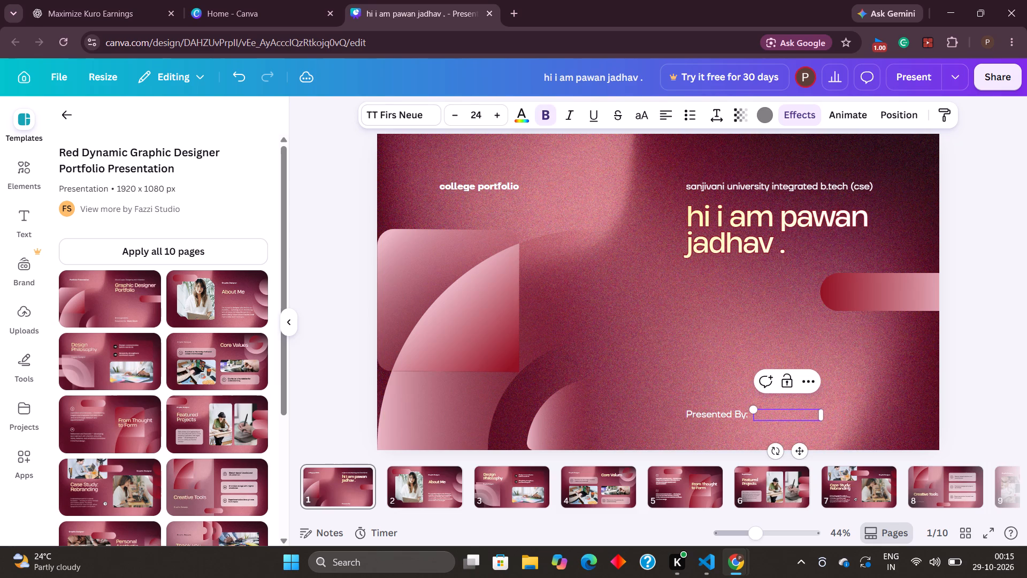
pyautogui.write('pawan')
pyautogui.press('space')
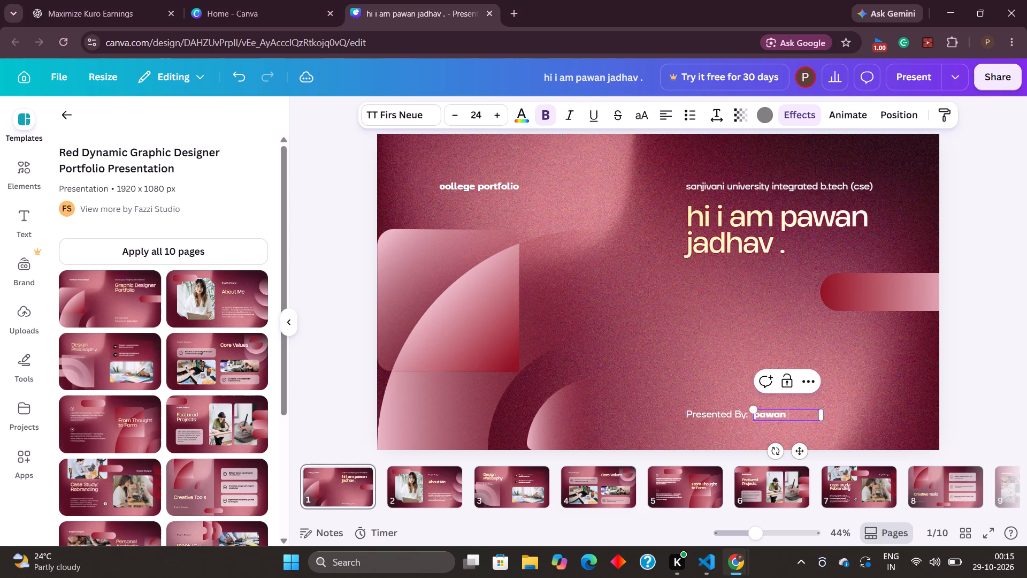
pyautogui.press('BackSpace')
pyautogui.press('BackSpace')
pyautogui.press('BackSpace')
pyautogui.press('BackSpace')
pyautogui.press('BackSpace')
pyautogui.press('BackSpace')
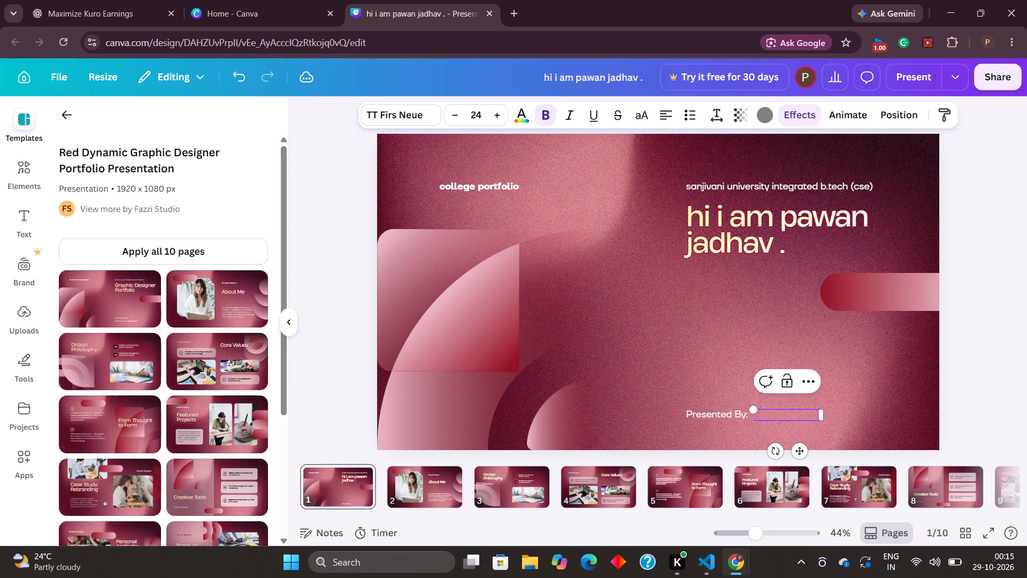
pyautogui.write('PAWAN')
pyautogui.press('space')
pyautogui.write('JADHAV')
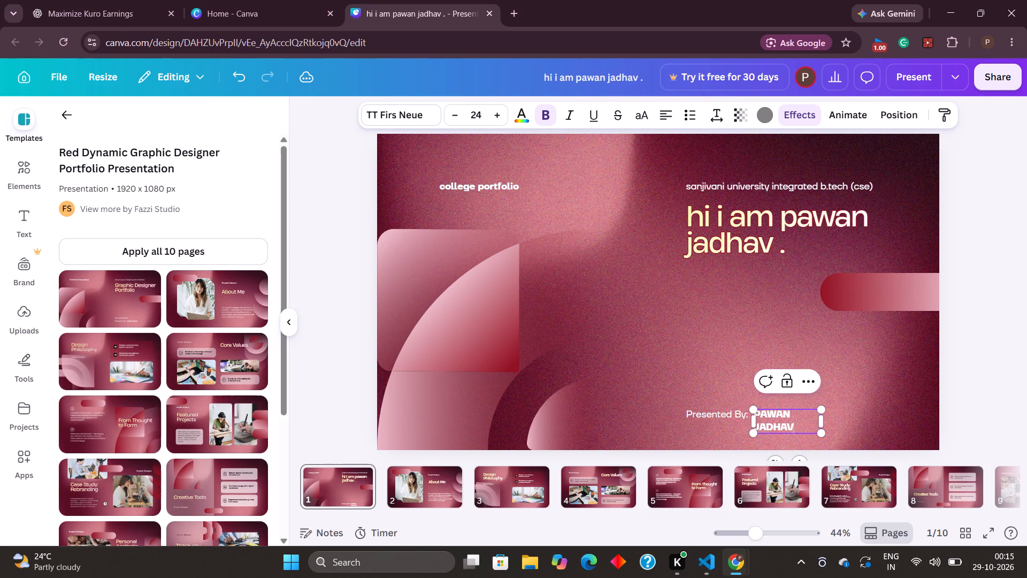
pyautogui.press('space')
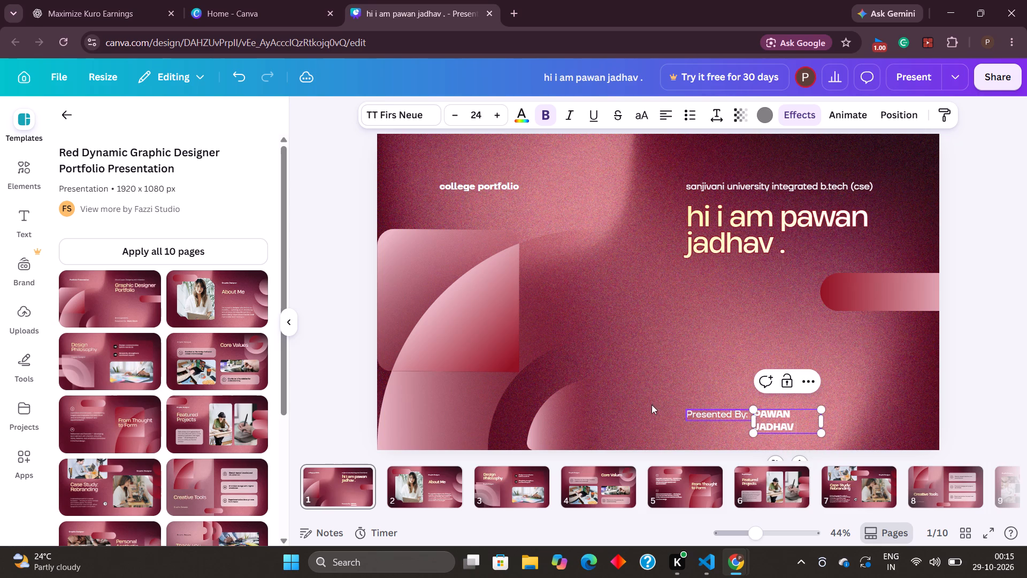
pyautogui.click(639, 400)
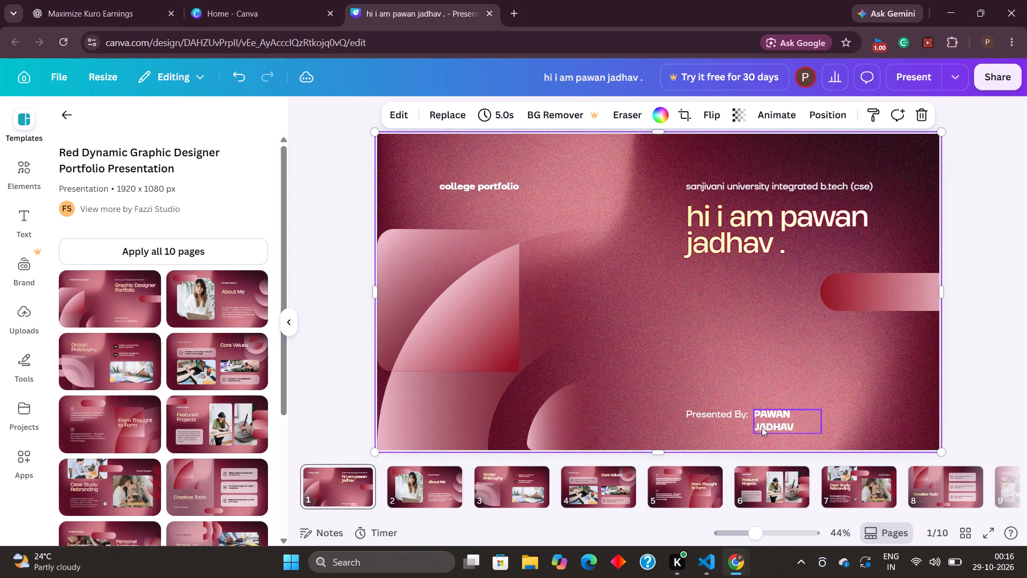
# Widen the text box of the presenter's name after "Presented By:" so the name fits on one line.
pyautogui.click(754, 423)
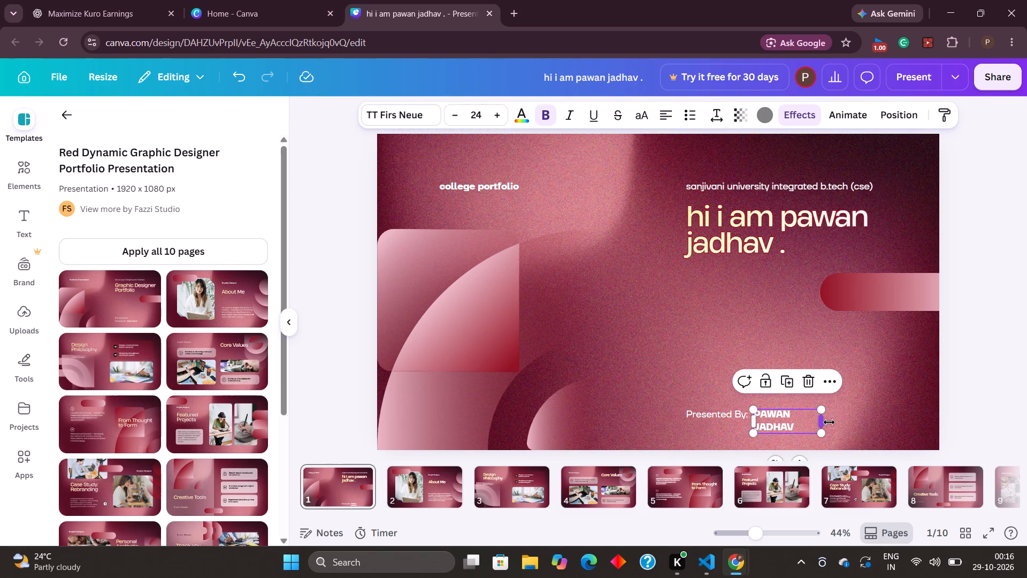
pyautogui.moveTo(824, 422); pyautogui.dragTo(846, 420)
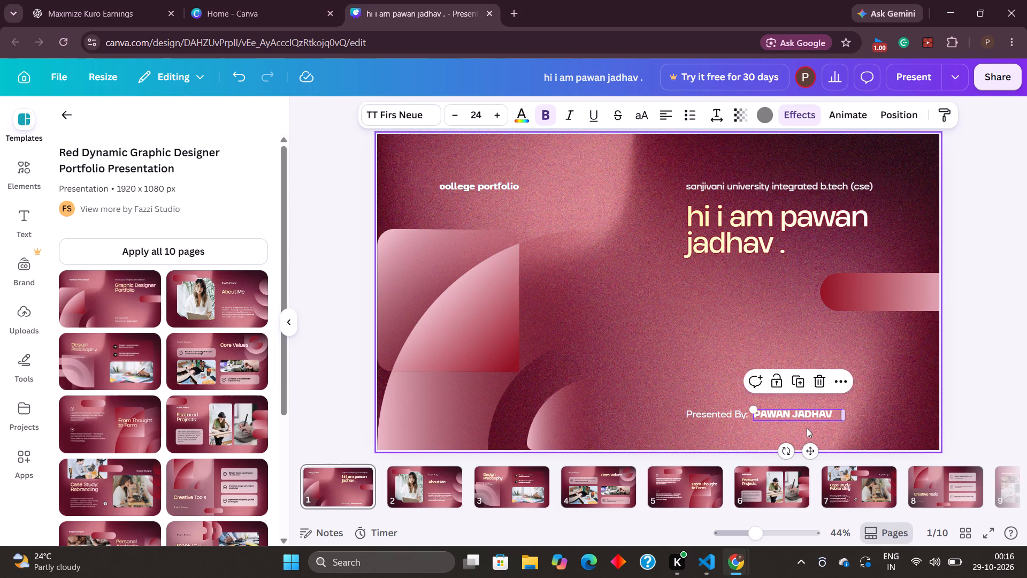
pyautogui.click(636, 400)
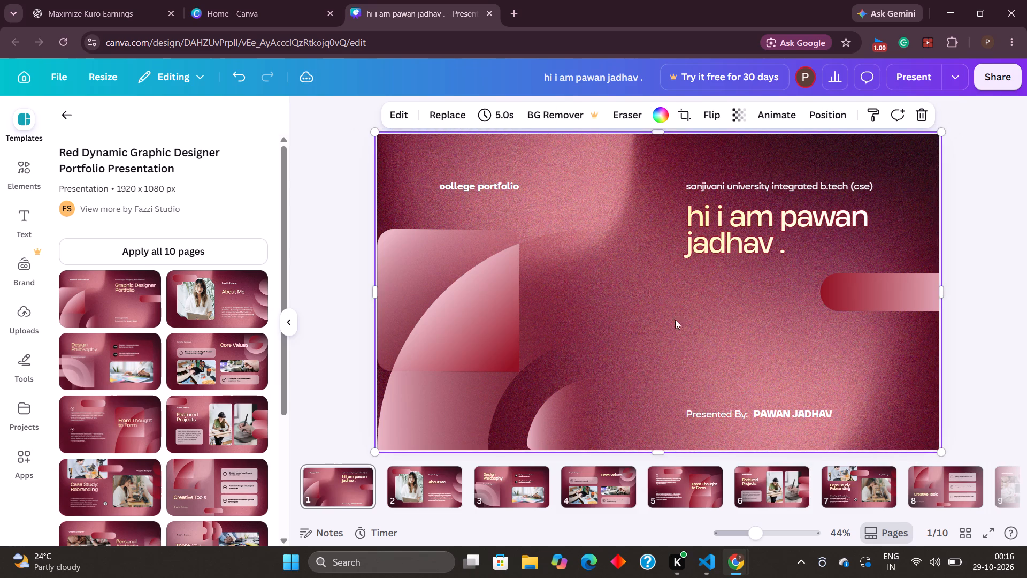
# Capitalize the greeting in the page 1 title as "HI" and the initial letters of the presenter's first and last names.
pyautogui.click(705, 208)
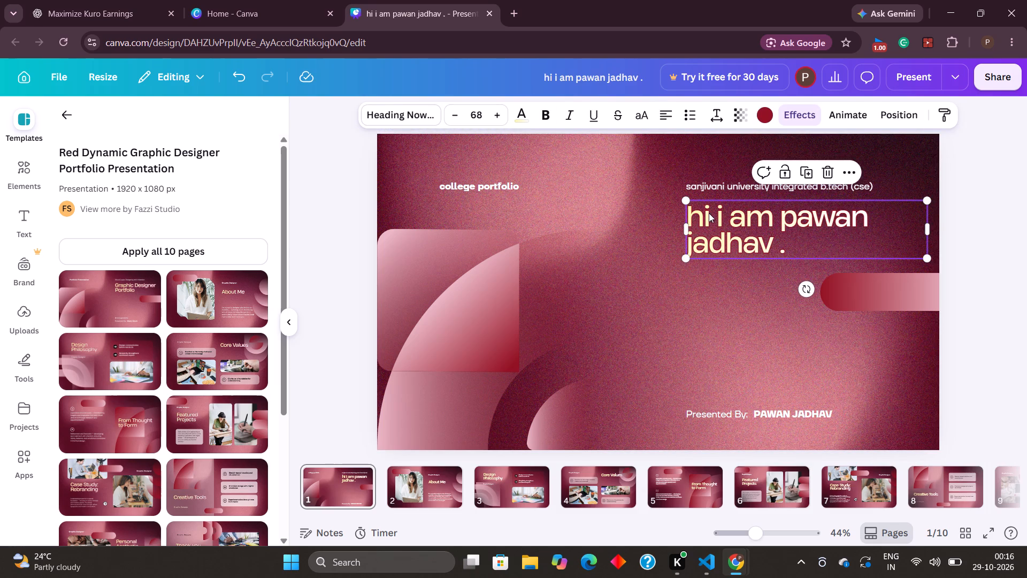
pyautogui.click(709, 213)
pyautogui.press('BackSpace')
pyautogui.press('BackSpace')
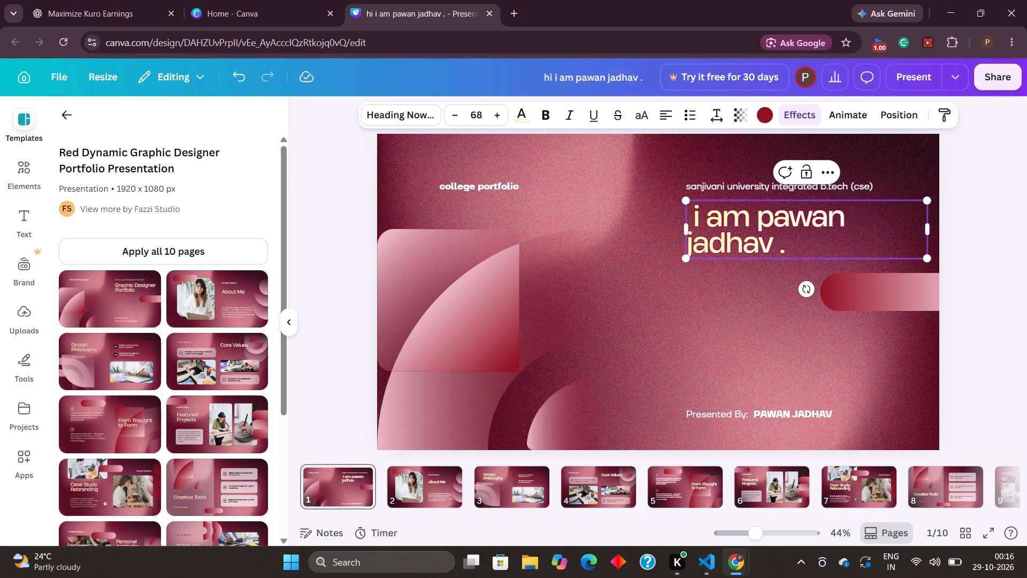
pyautogui.write('HI')
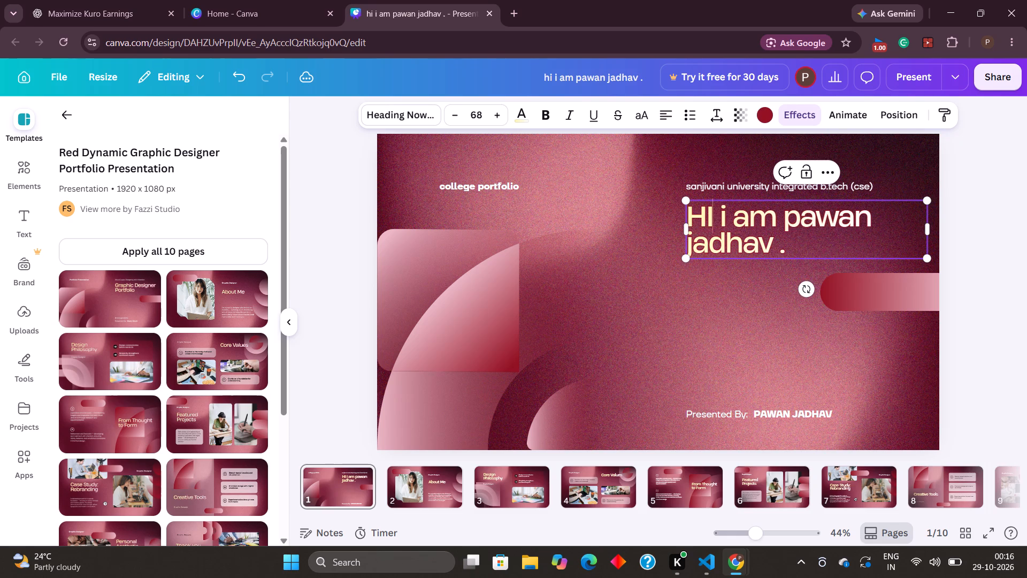
pyautogui.click(801, 225)
pyautogui.press('BackSpace')
pyautogui.press('p')
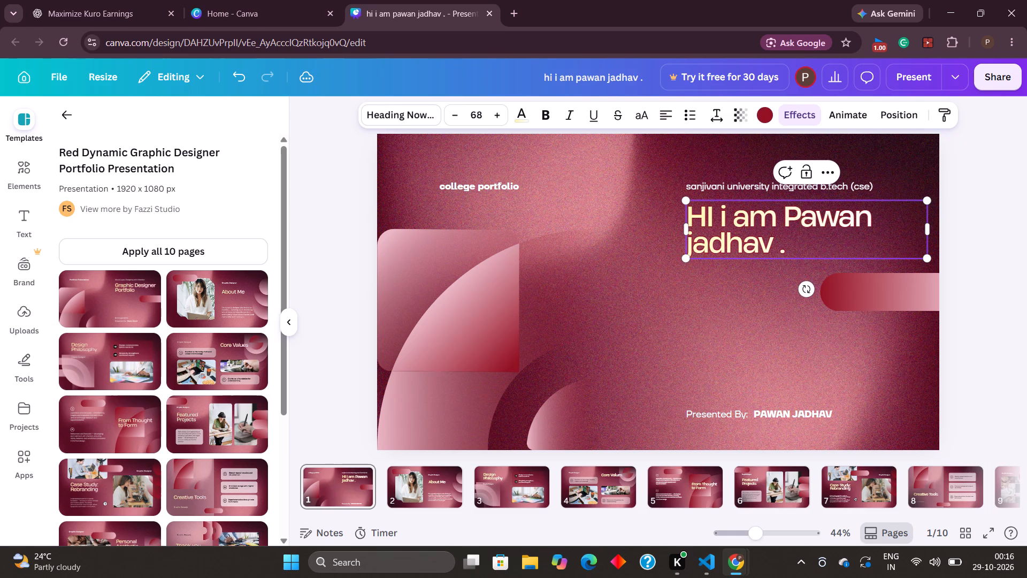
pyautogui.click(697, 243)
pyautogui.press('BackSpace')
pyautogui.press('j')
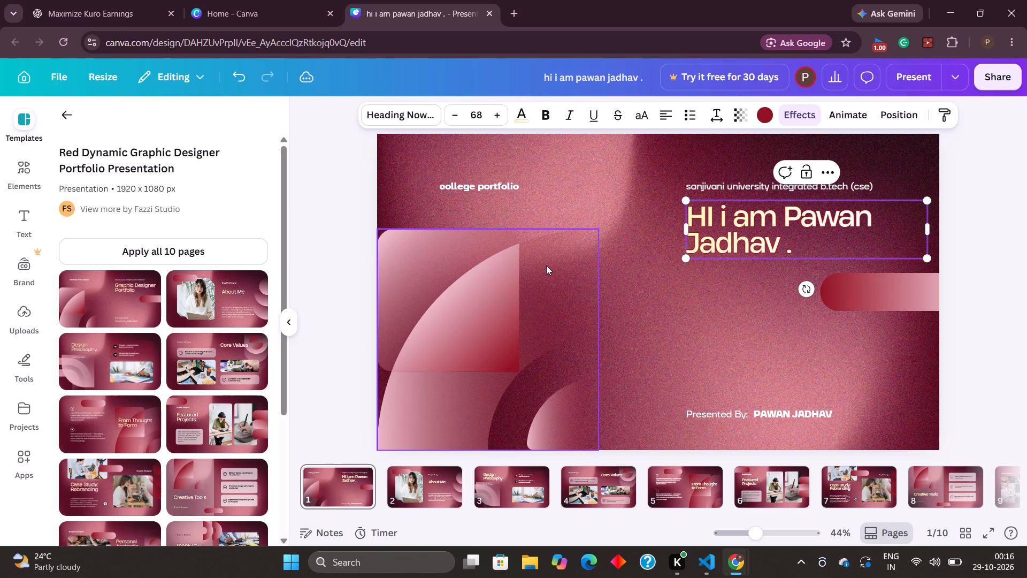
# Delete the placeholder photo of the woman on page 2, leaving its frame in place.
pyautogui.scroll(-1, 546, 265)
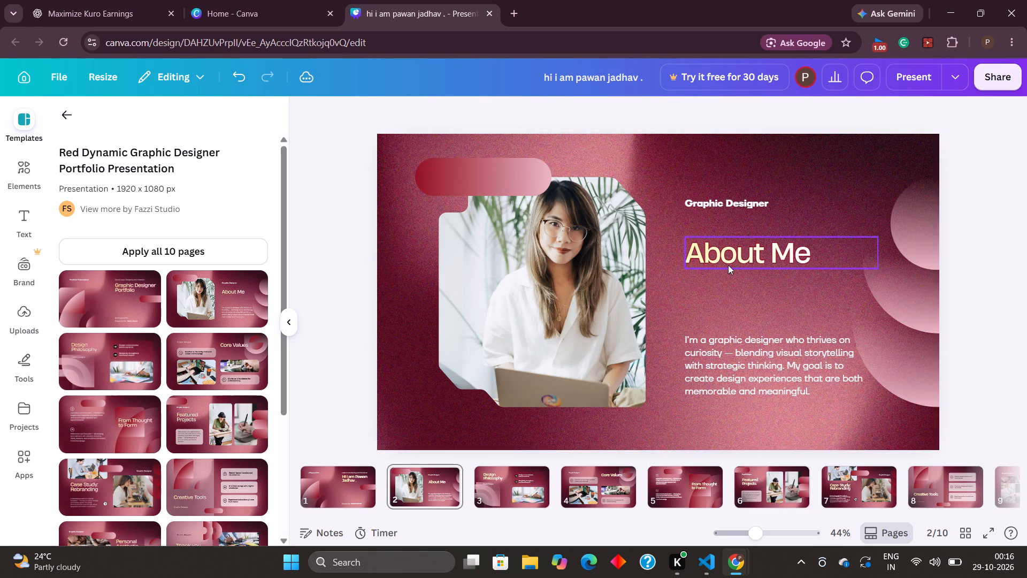
pyautogui.click(596, 264)
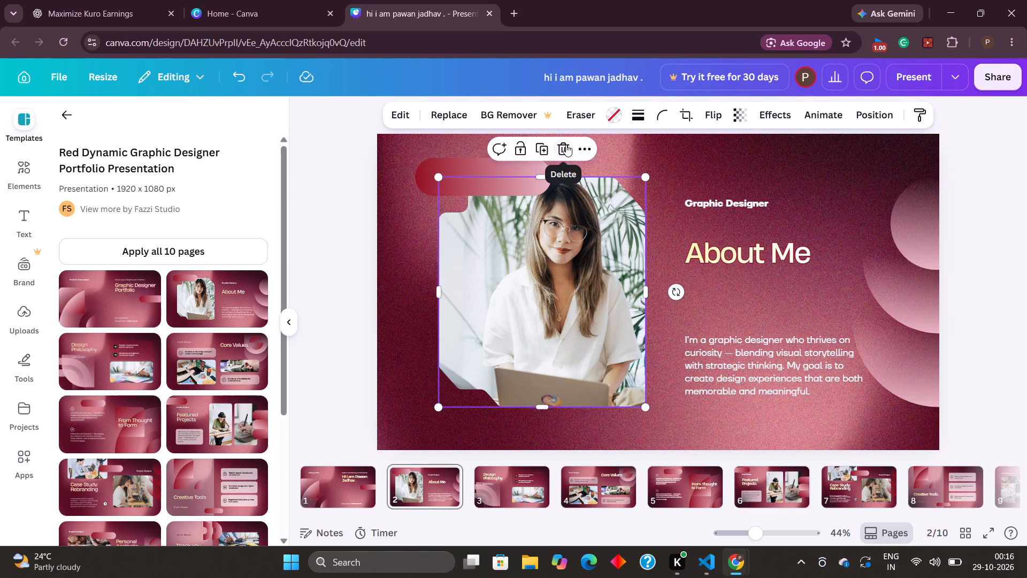
pyautogui.click(580, 150)
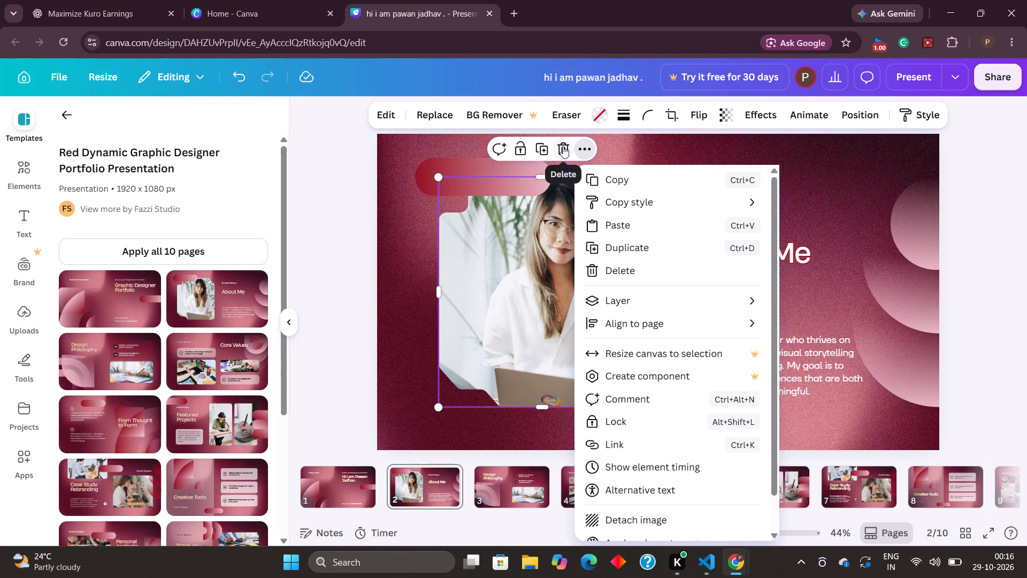
pyautogui.click(563, 146)
pyautogui.click(565, 183)
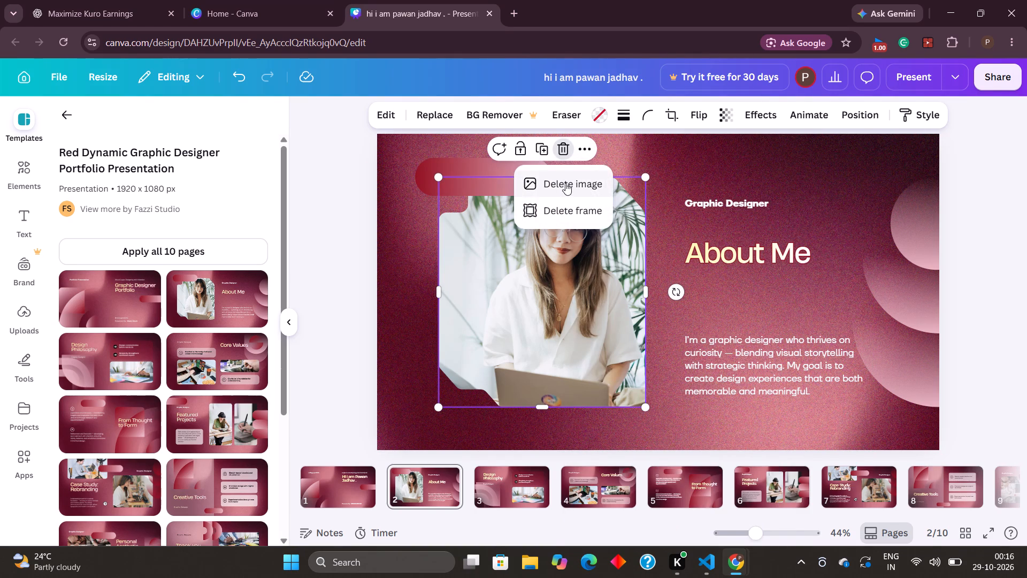
pyautogui.click(541, 245)
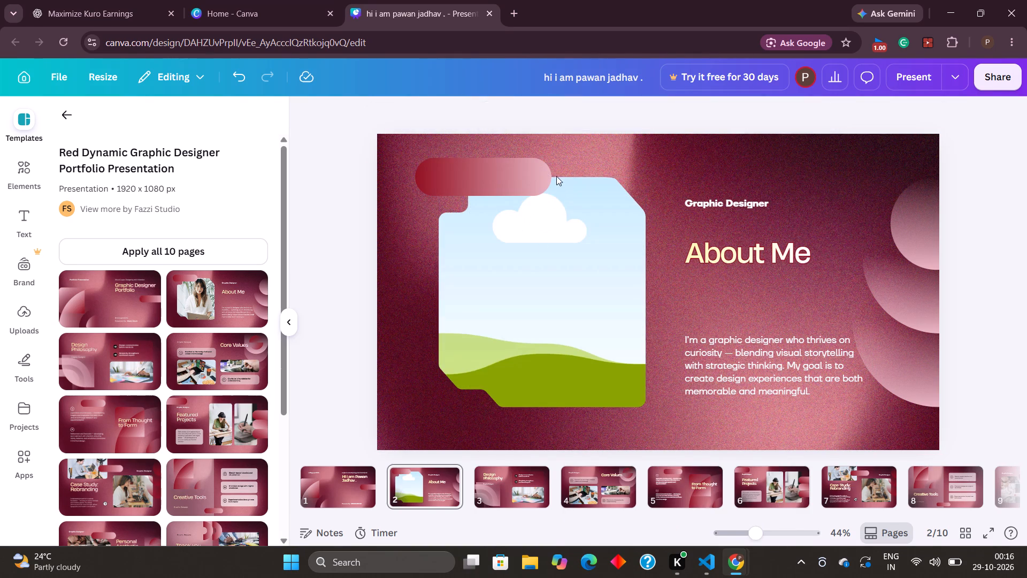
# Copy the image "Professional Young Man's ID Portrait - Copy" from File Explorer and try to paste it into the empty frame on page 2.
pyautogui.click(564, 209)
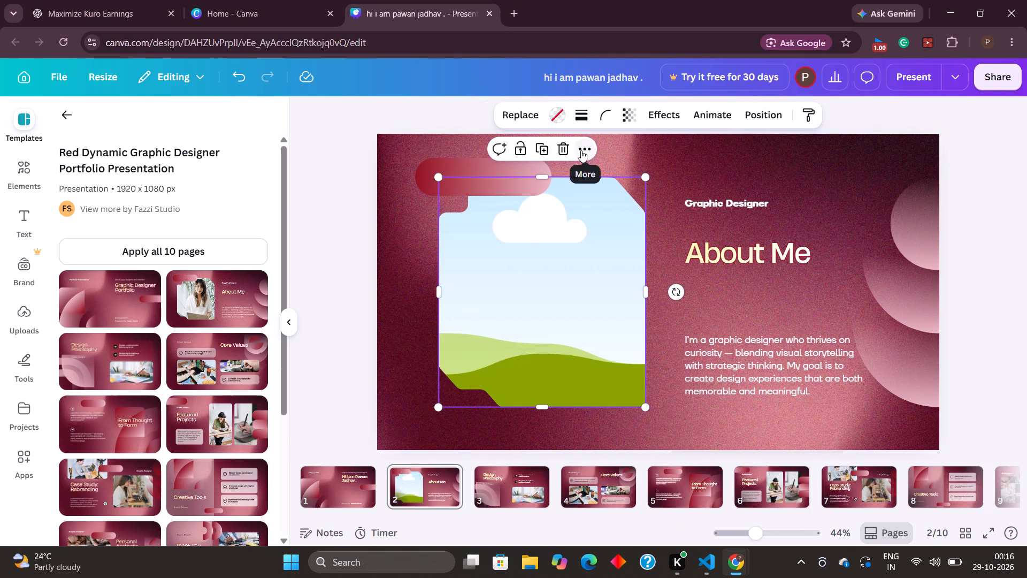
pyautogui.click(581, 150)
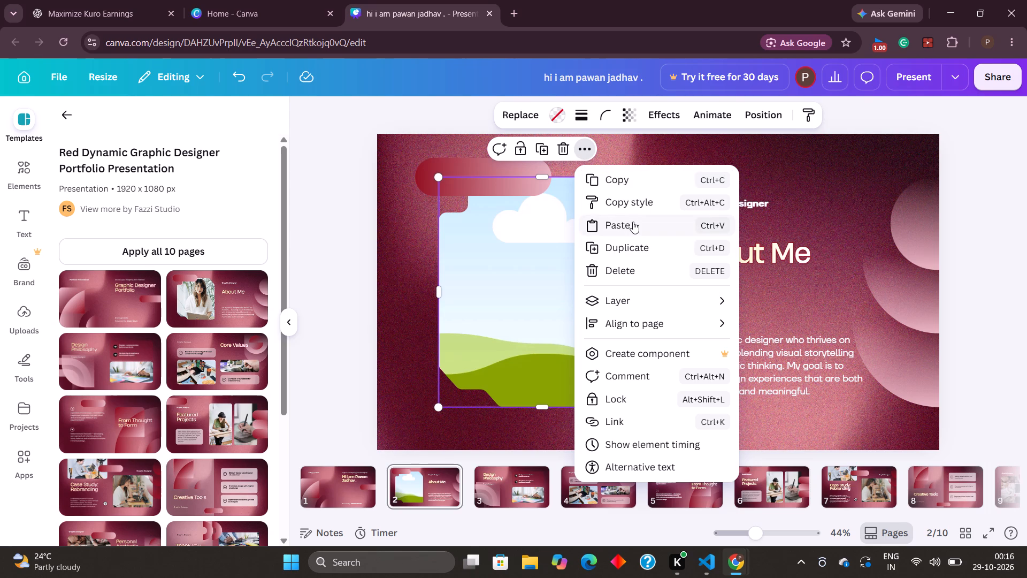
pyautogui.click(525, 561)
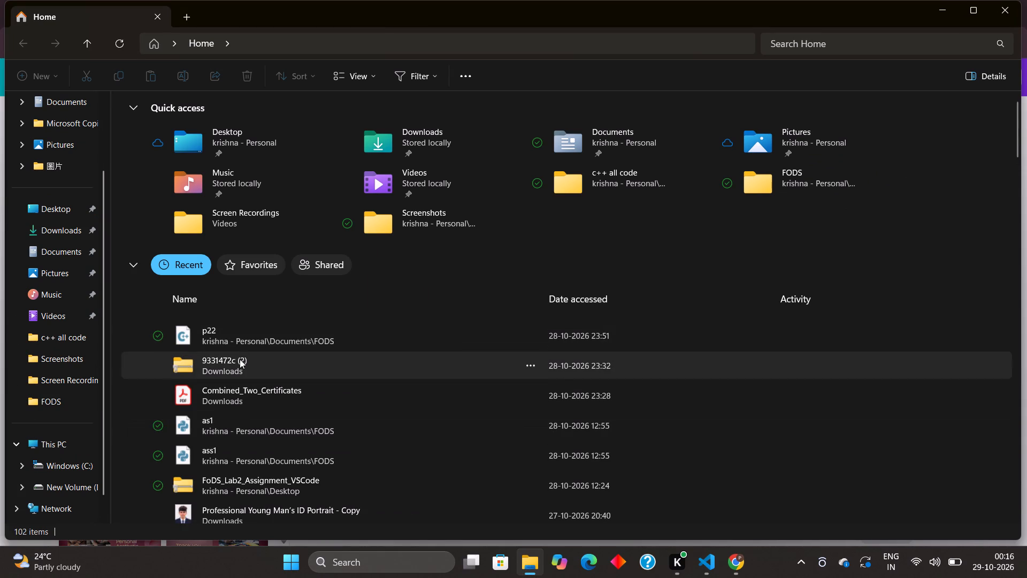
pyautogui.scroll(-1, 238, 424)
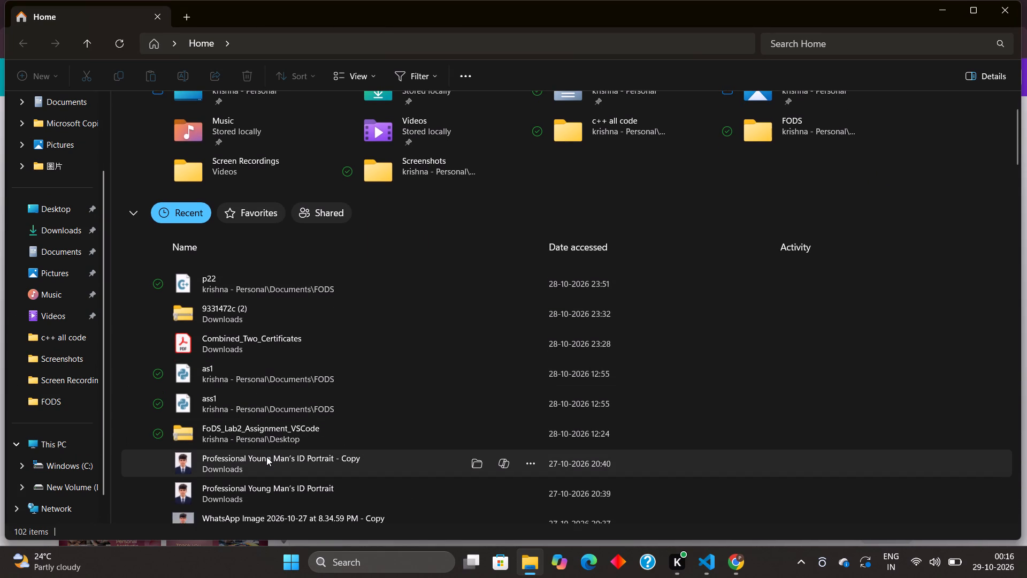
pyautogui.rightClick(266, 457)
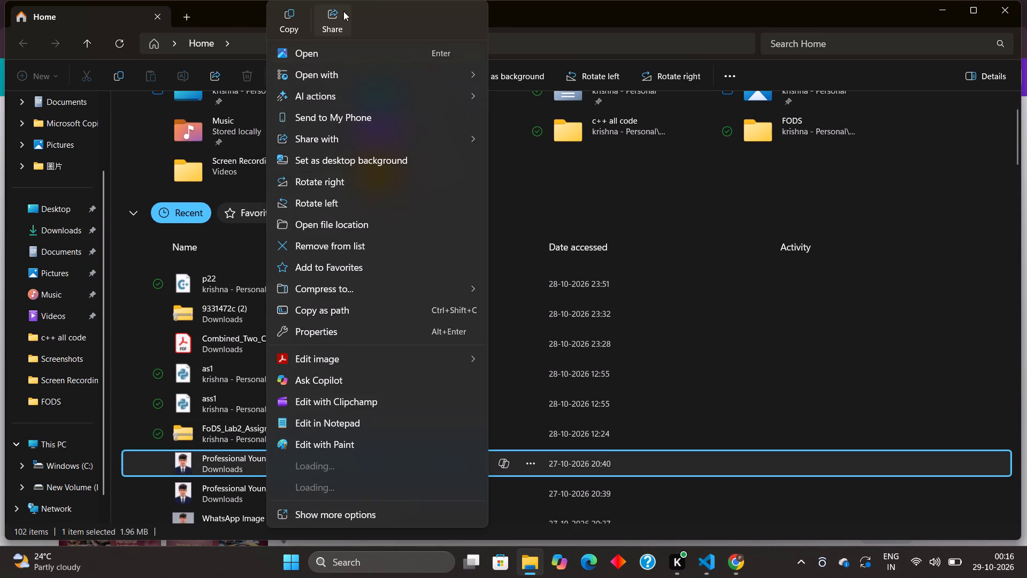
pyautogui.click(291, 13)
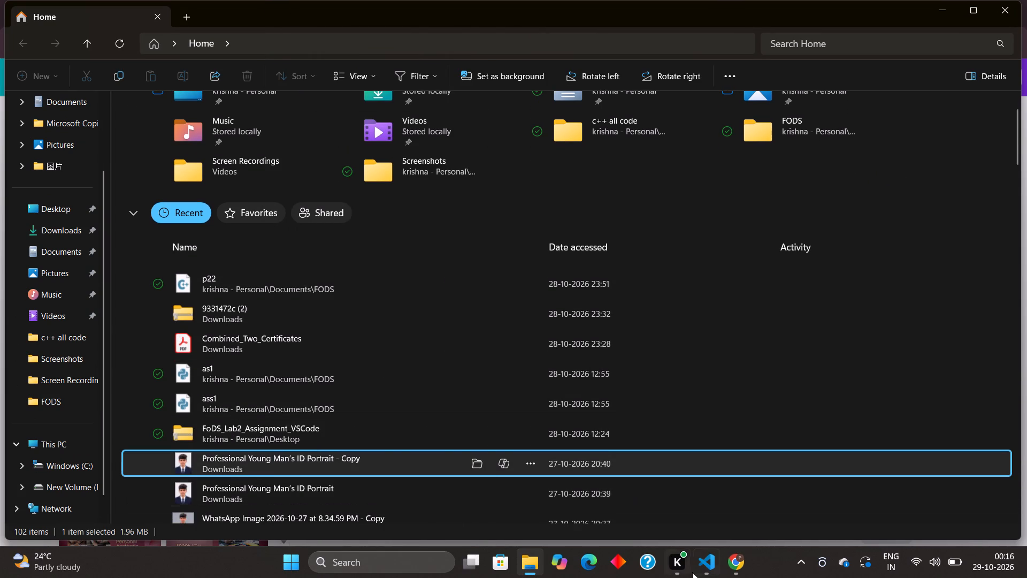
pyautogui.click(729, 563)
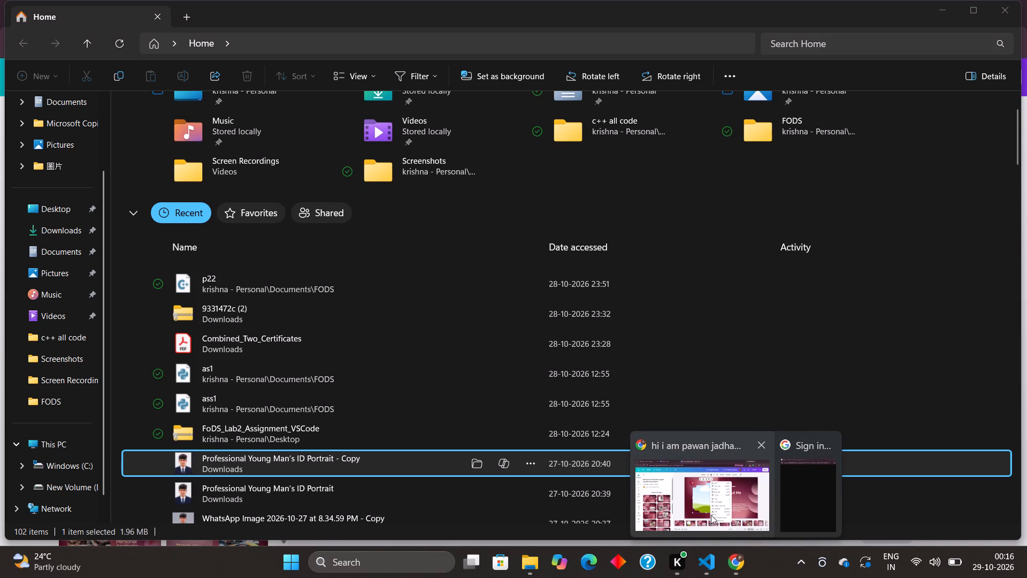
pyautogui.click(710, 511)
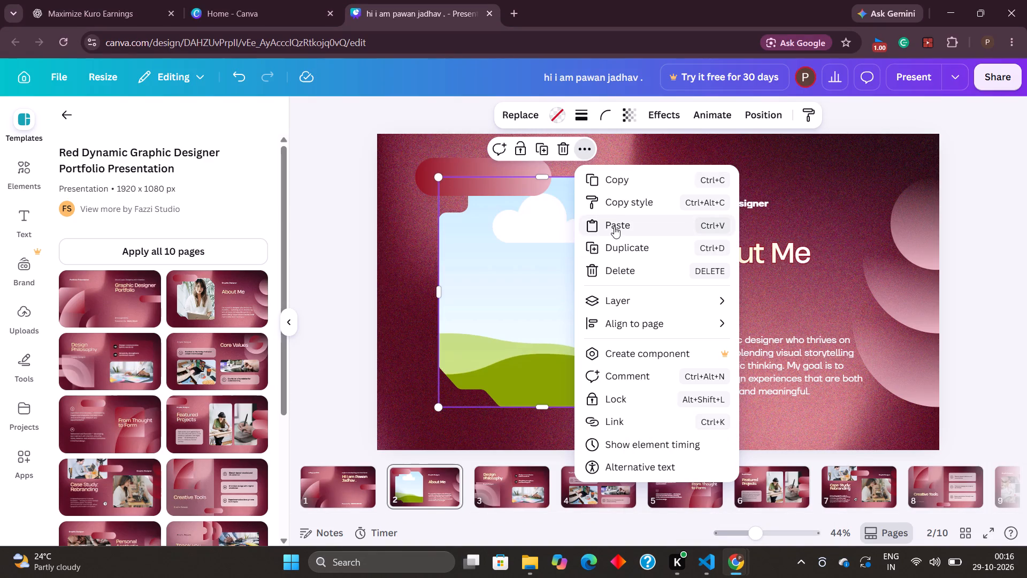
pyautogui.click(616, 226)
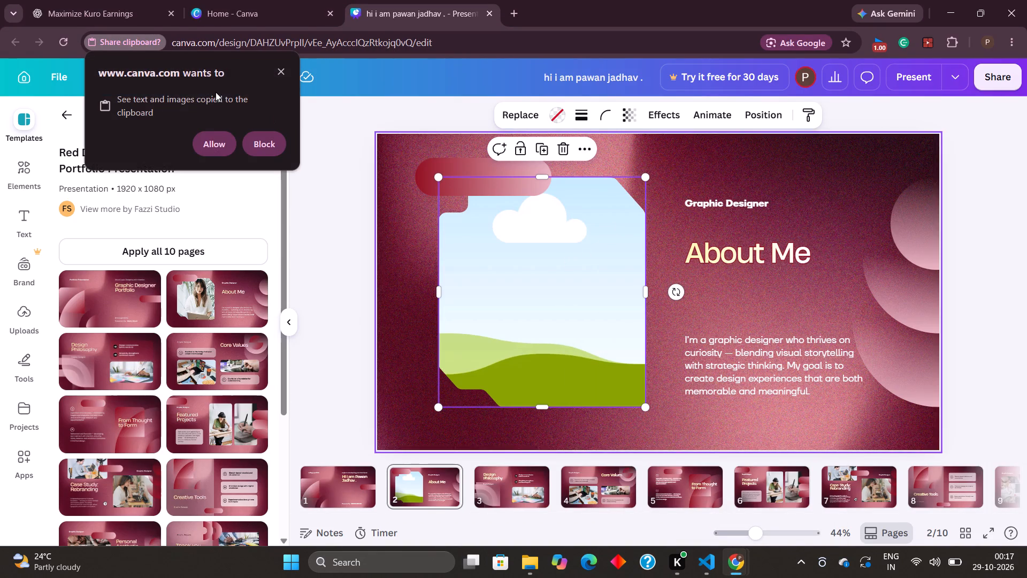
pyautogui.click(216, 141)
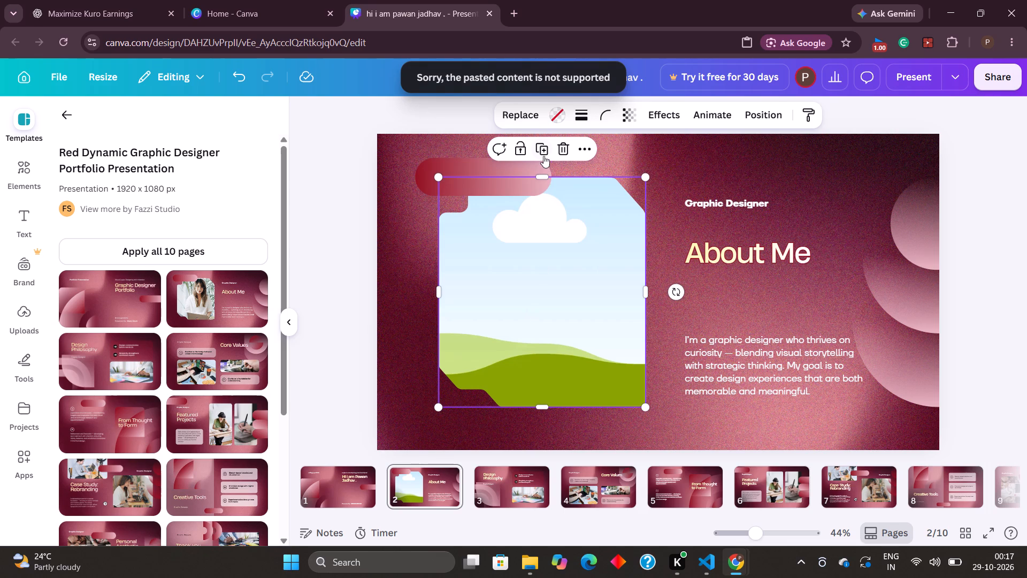
# Delete the empty picture frame on page 2.
pyautogui.click(561, 146)
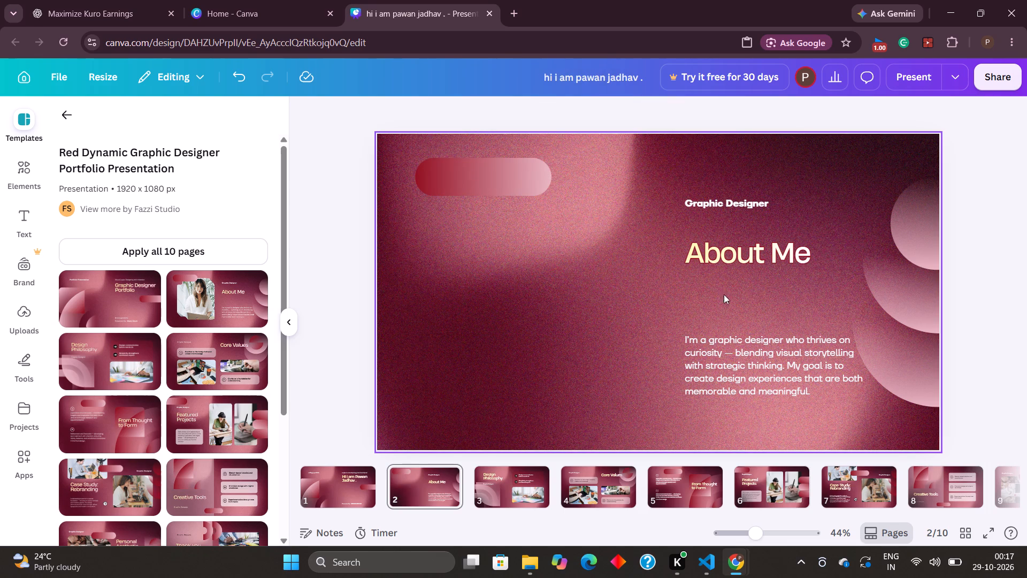
pyautogui.click(817, 253)
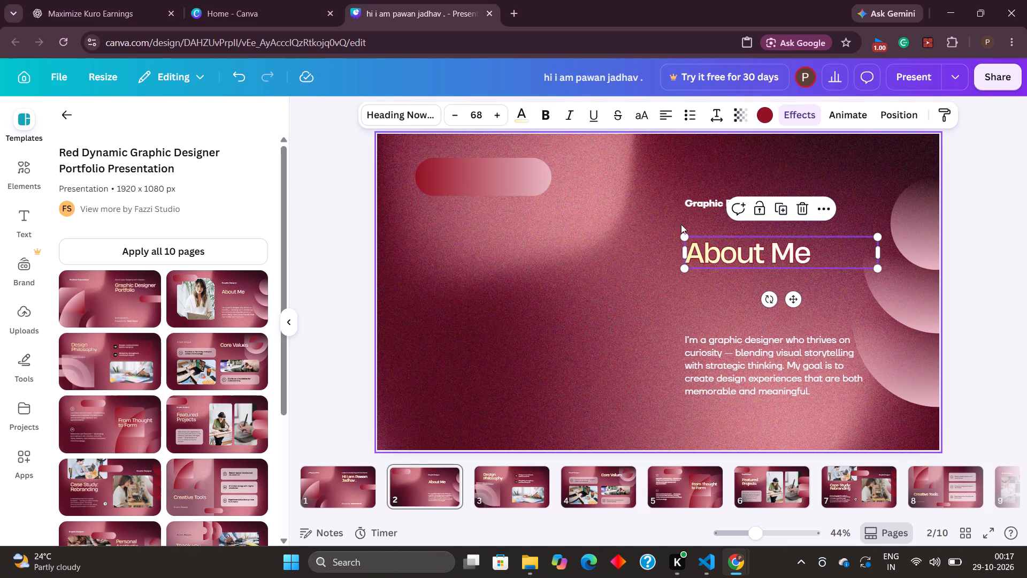
pyautogui.click(659, 216)
# Replace the "Graphic Designer" label above the "About Me" heading on page 2 with "CSE student".
pyautogui.click(721, 197)
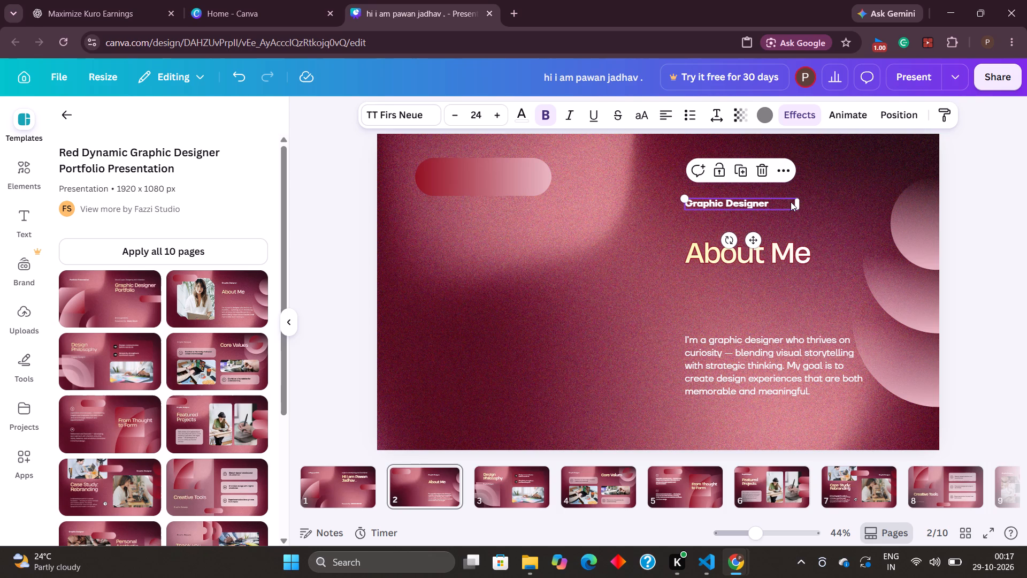
pyautogui.tripleClick(775, 201)
pyautogui.press('BackSpace')
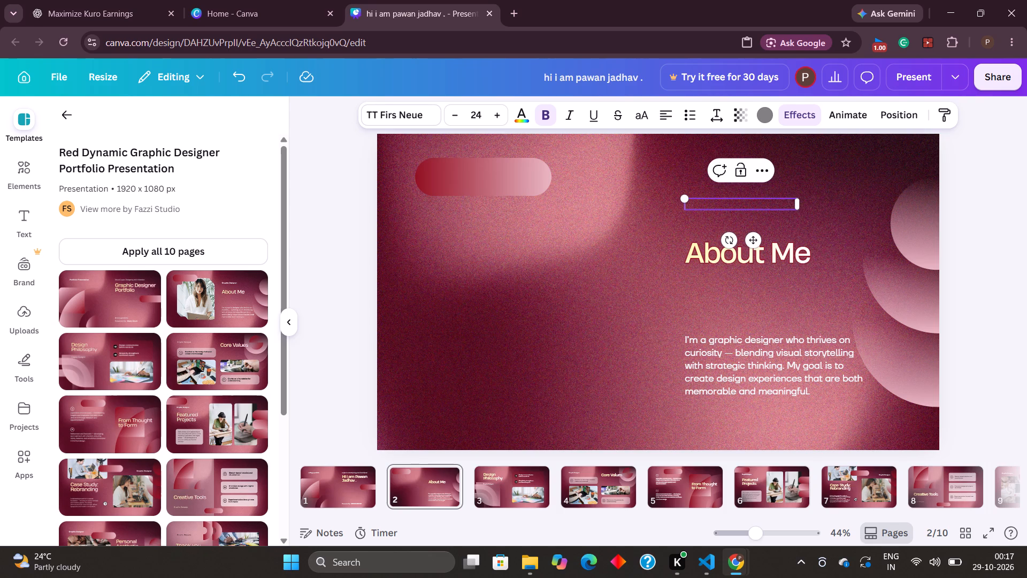
pyautogui.write('CS')
pyautogui.press('space')
pyautogui.press('BackSpace')
pyautogui.write('E')
pyautogui.press('space')
pyautogui.press('a')
pyautogui.press('BackSpace')
pyautogui.press('s')
pyautogui.press('BackSpace')
pyautogui.write('student')
pyautogui.press('space')
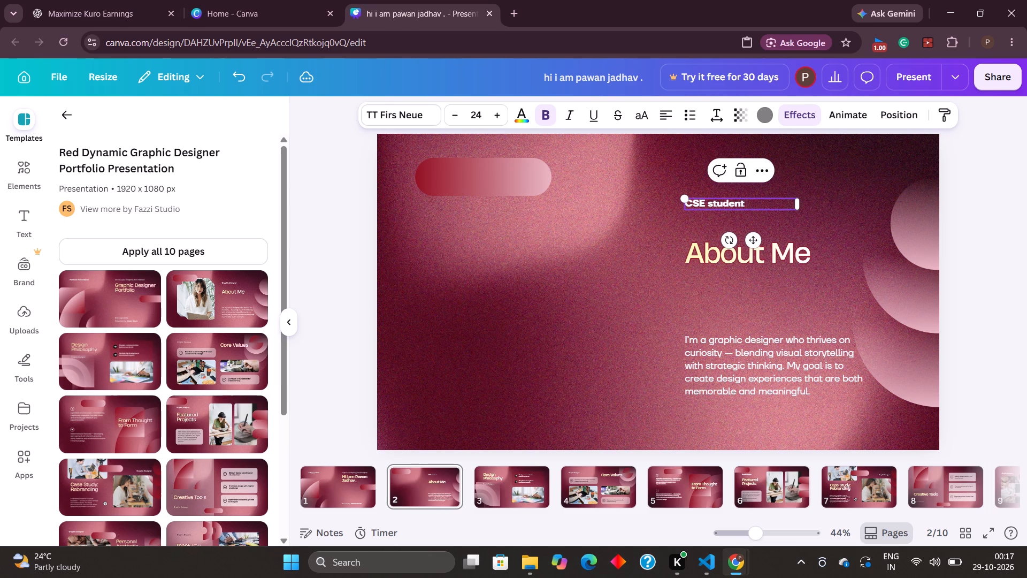
# Replace the graphic designer paragraph under "About Me" on page 2 with "second year cse student who loves coding , techonolpges and leadership-".
pyautogui.click(735, 337)
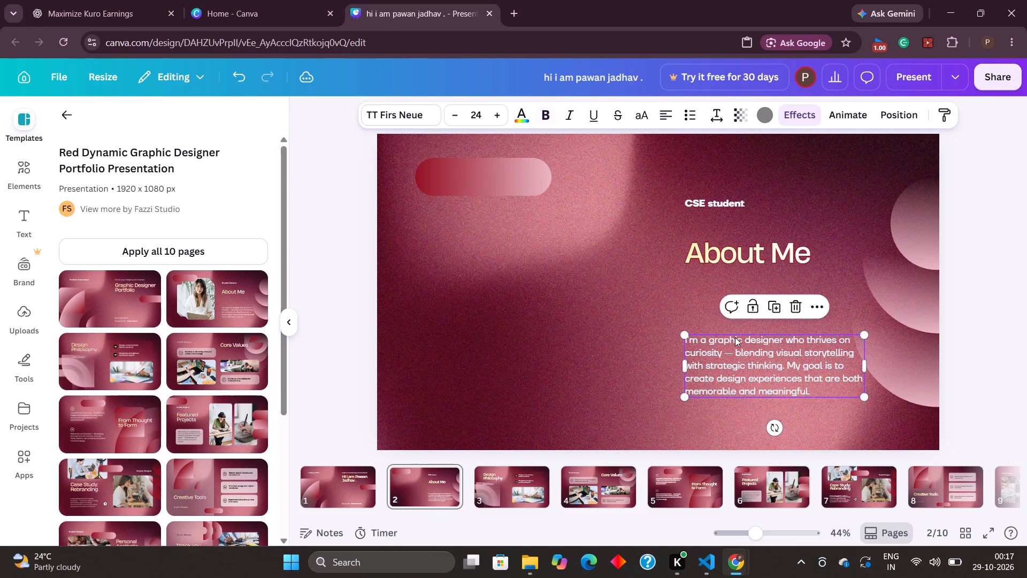
pyautogui.click(810, 388)
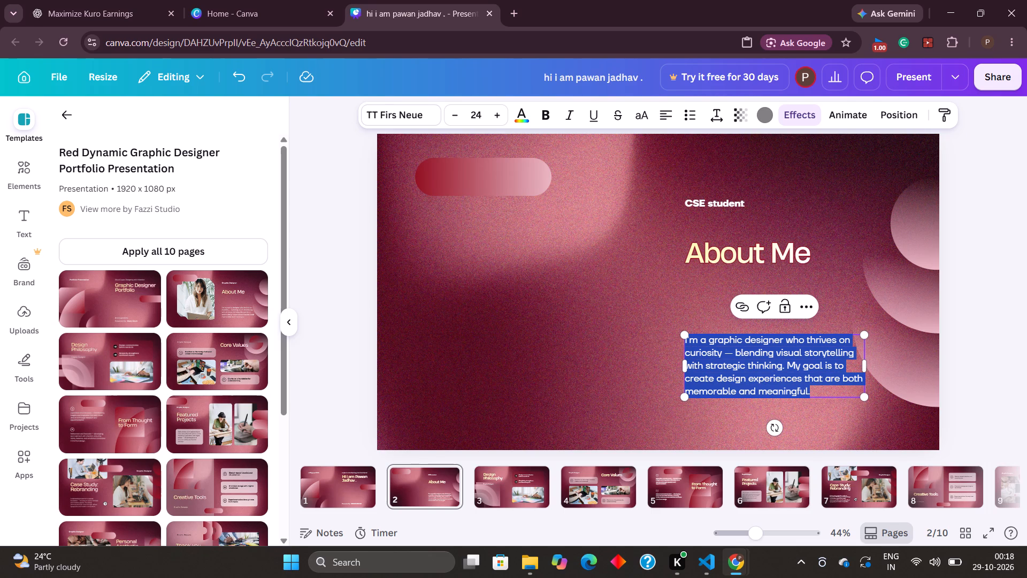
pyautogui.press('BackSpace')
pyautogui.write('se')
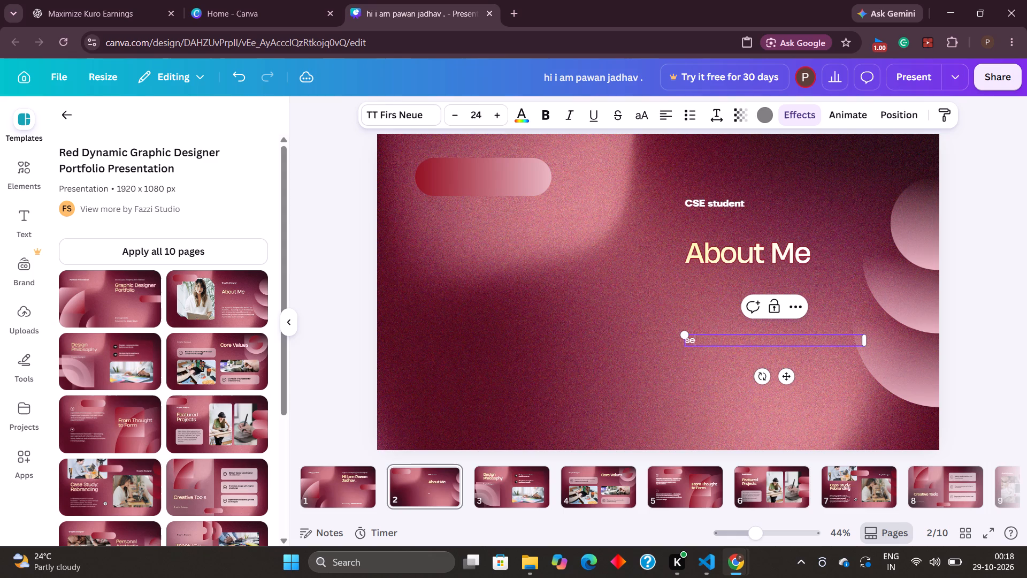
pyautogui.write('cond')
pyautogui.press('space')
pyautogui.write('year')
pyautogui.press('space')
pyautogui.write('cse')
pyautogui.press('space')
pyautogui.write('student who')
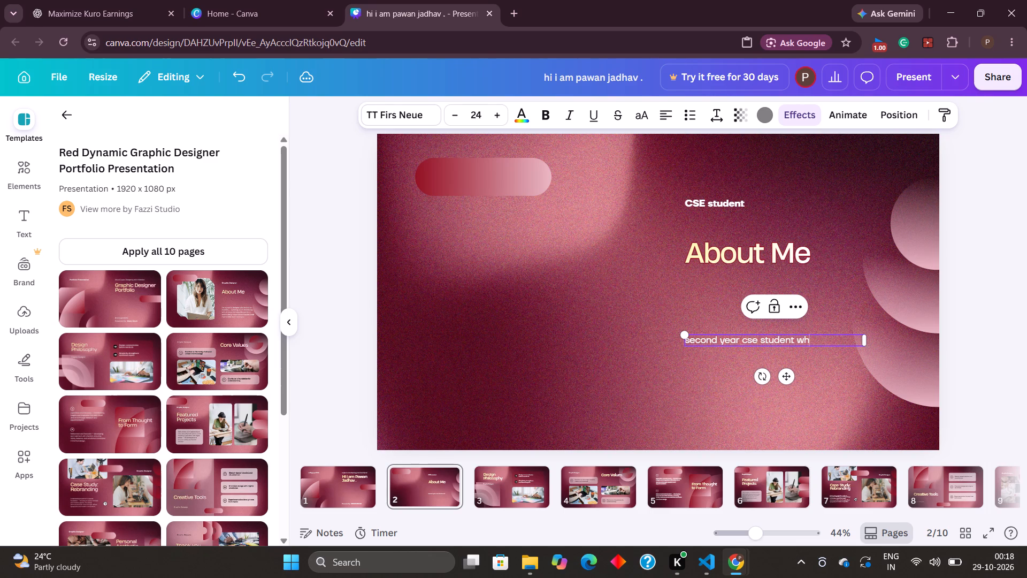
pyautogui.press('space')
pyautogui.write('loves')
pyautogui.press('space')
pyautogui.write('coding')
pyautogui.press('space')
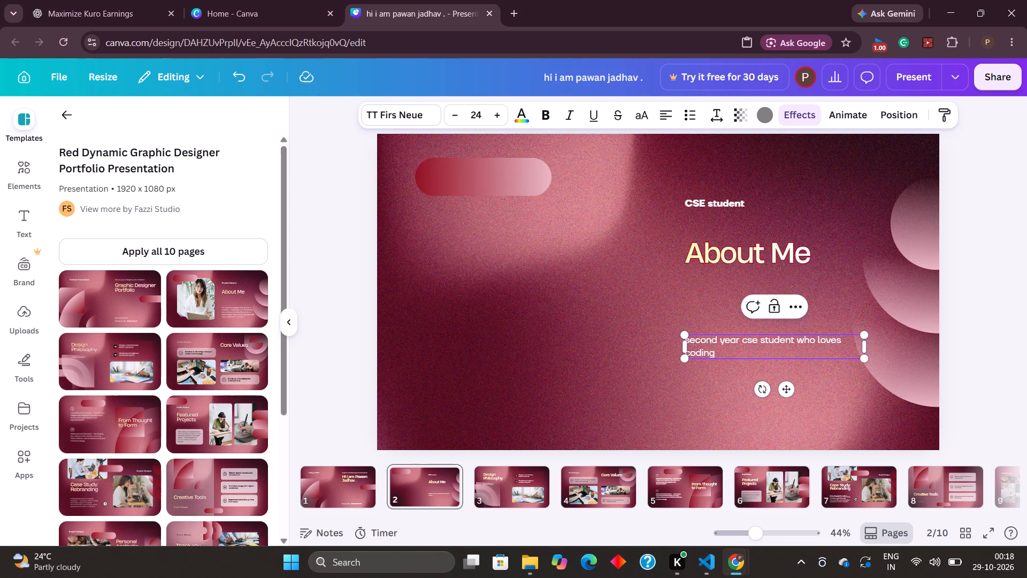
pyautogui.write(',')
pyautogui.press('space')
pyautogui.write('techo')
pyautogui.write('nol')
pyautogui.write('pges')
pyautogui.press('space')
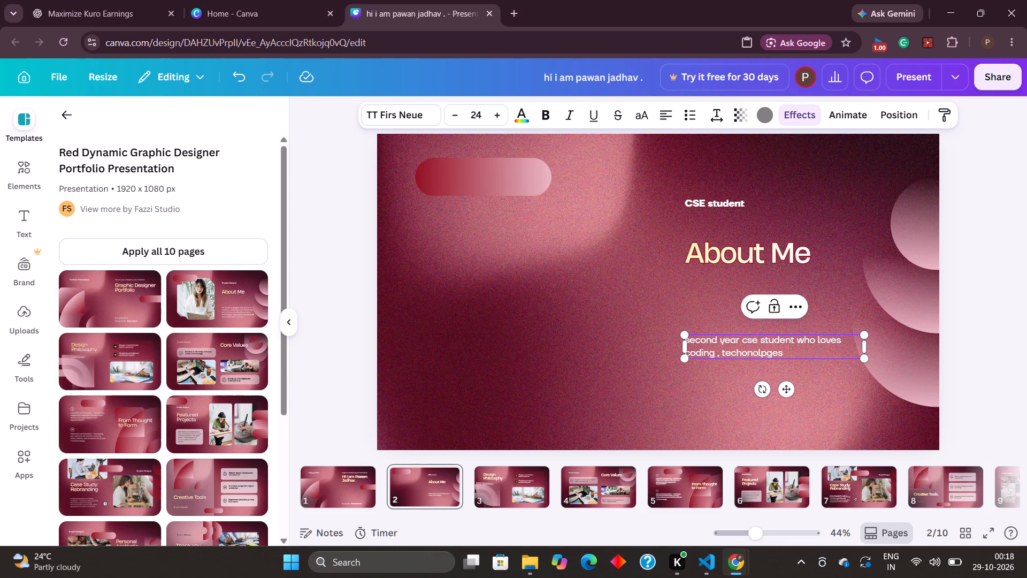
pyautogui.write('and lea')
pyautogui.press('d')
pyautogui.write('ersh')
pyautogui.press('i')
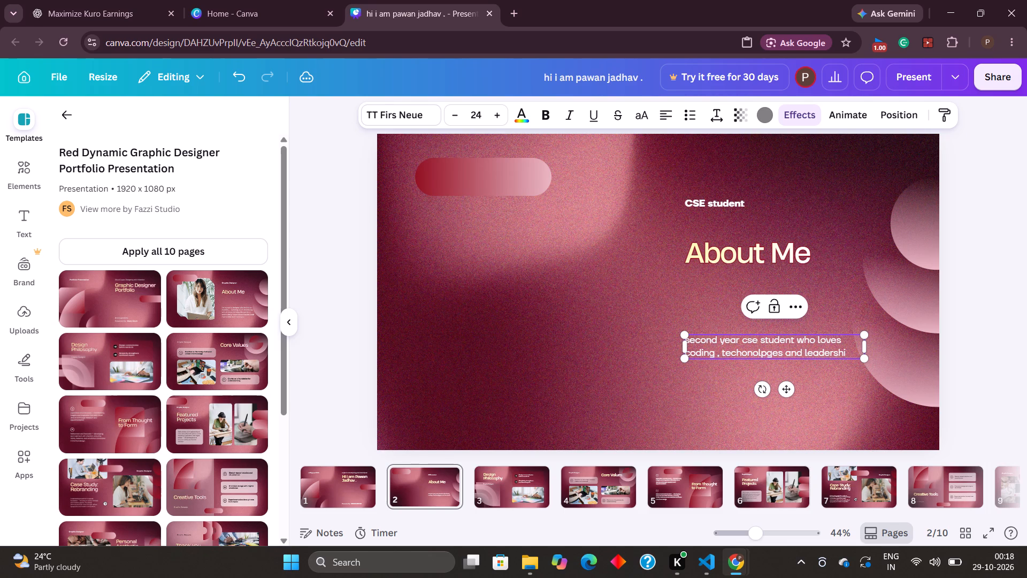
pyautogui.press('p')
pyautogui.write('-')
# Continue the About Me paragraph with "and plays volleyball lookin for intership".
pyautogui.press('space')
pyautogui.write('and')
pyautogui.press('space')
pyautogui.write('pa')
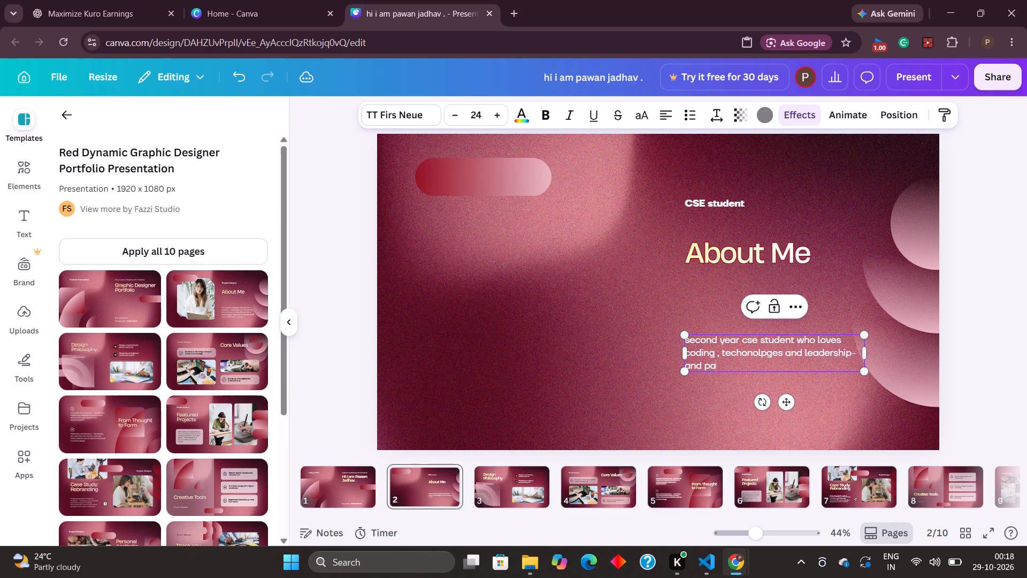
pyautogui.press('BackSpace')
pyautogui.write('lays')
pyautogui.press('space')
pyautogui.write('volleyball')
pyautogui.press('space')
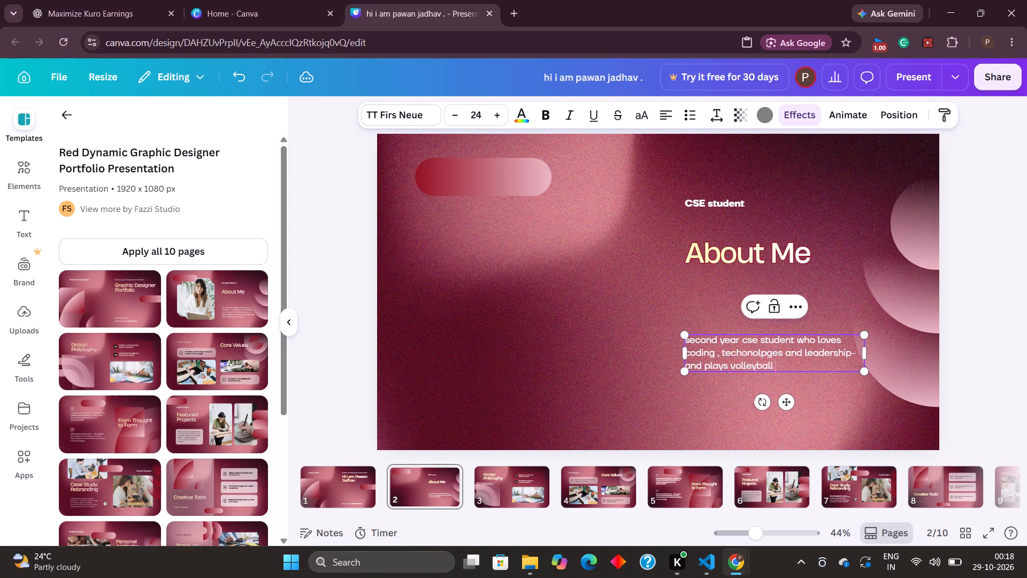
pyautogui.write('lookin for inte')
pyautogui.write('rship')
pyautogui.press('space')
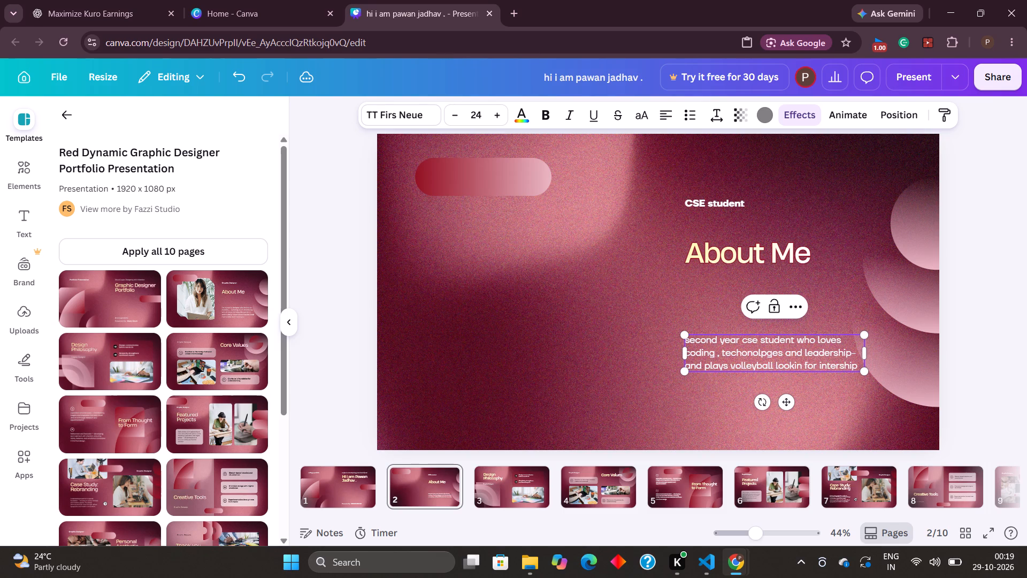
# Extend the About Me paragraph with ",placements and intersted to participate in the hacakthon".
pyautogui.write(',pla')
pyautogui.write('cements ns')
pyautogui.press('BackSpace')
pyautogui.press('BackSpace')
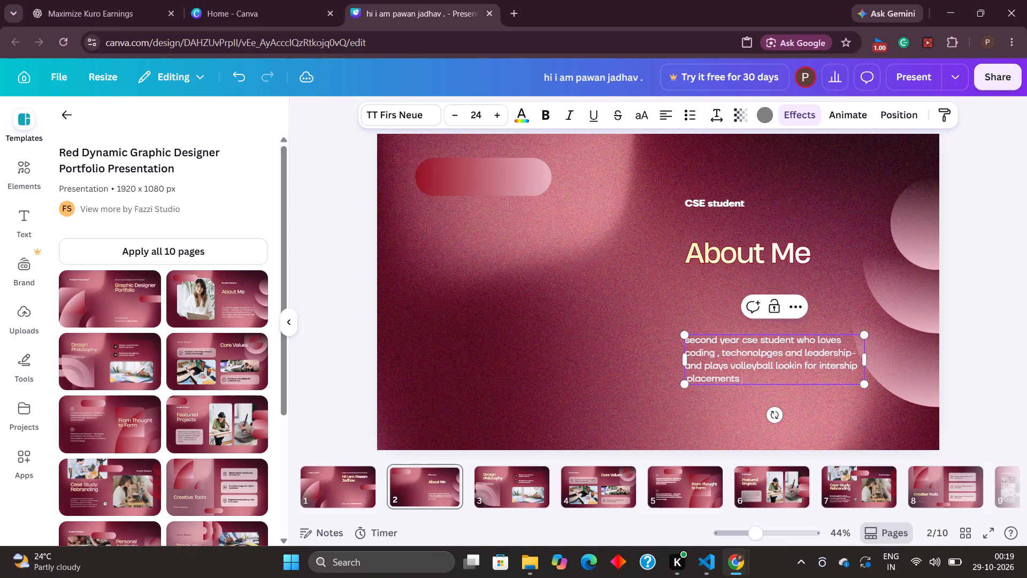
pyautogui.write('and')
pyautogui.press('space')
pyautogui.write('intersted to participate in the')
pyautogui.press('space')
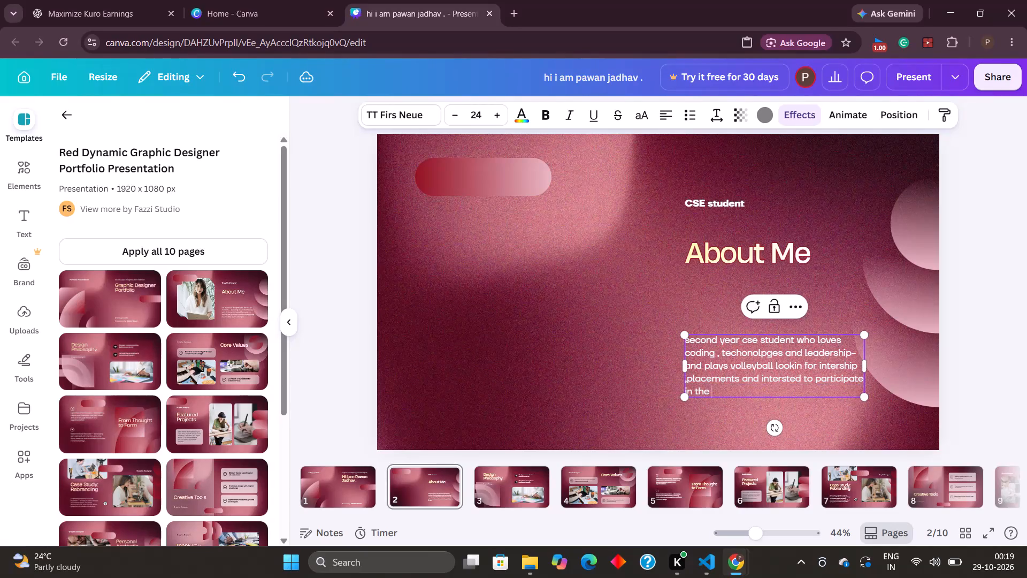
pyautogui.write('hacakthon')
pyautogui.press('space')
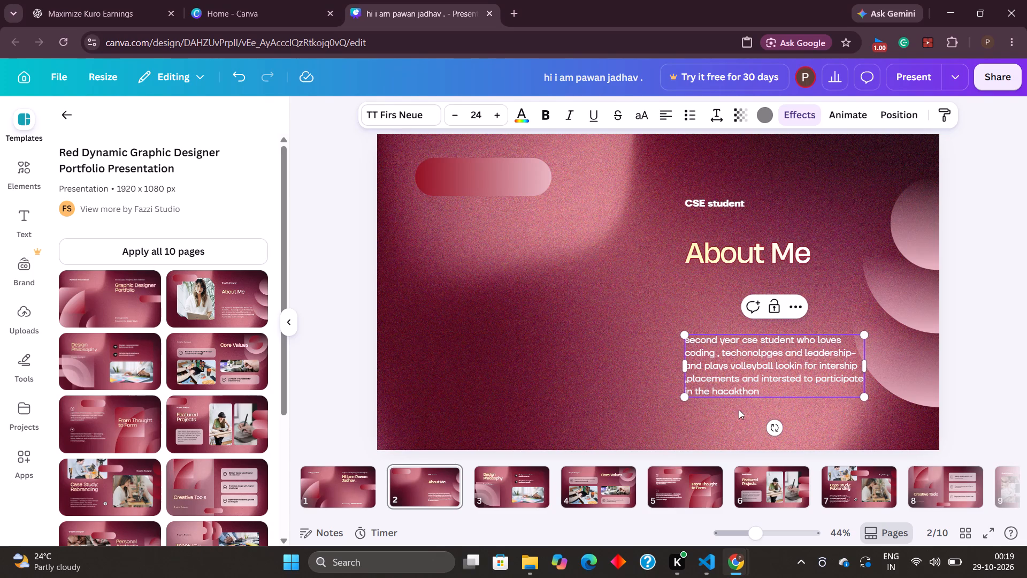
# Change "hacakthon" to "hackthon" in the About Me paragraph and end the sentence with a full stop.
pyautogui.click(733, 394)
pyautogui.press('BackSpace')
pyautogui.click(764, 391)
pyautogui.press('BackSpace')
pyautogui.press('.')
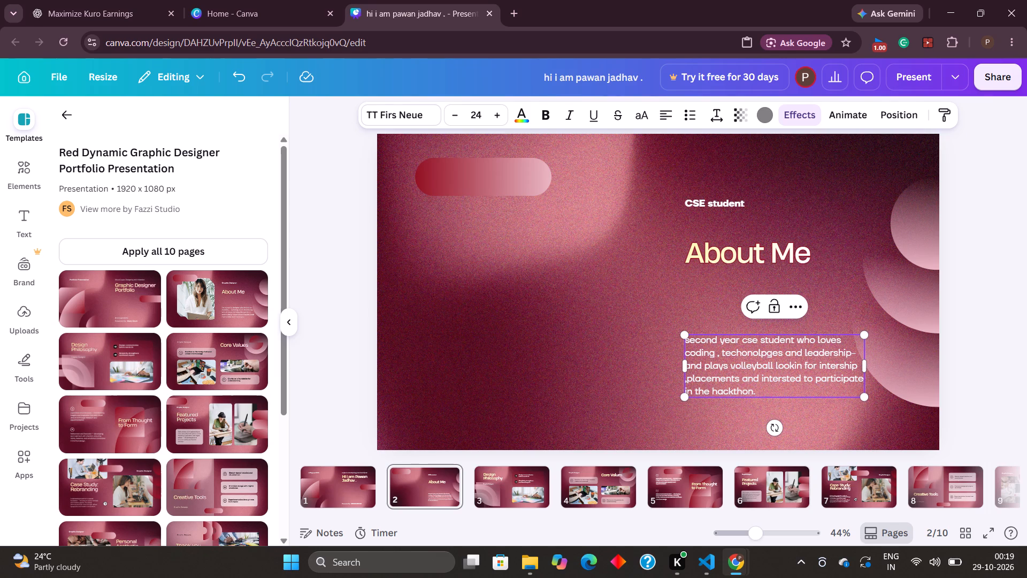
pyautogui.rightClick(764, 391)
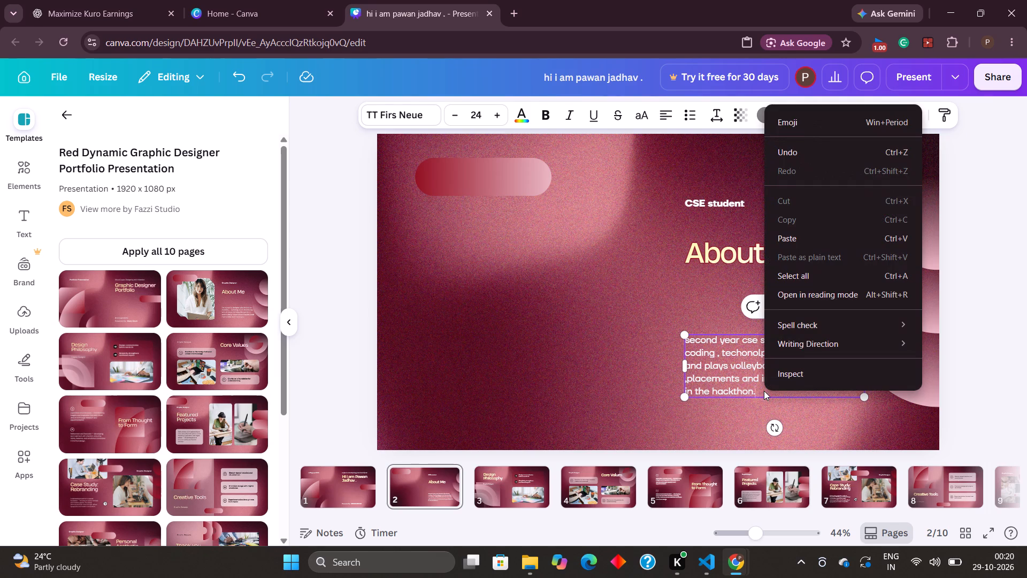
pyautogui.click(664, 295)
# Replace the "Design Philosophy" heading on page 3 with "with : 7.2 cgpa".
pyautogui.scroll(-1, 664, 295)
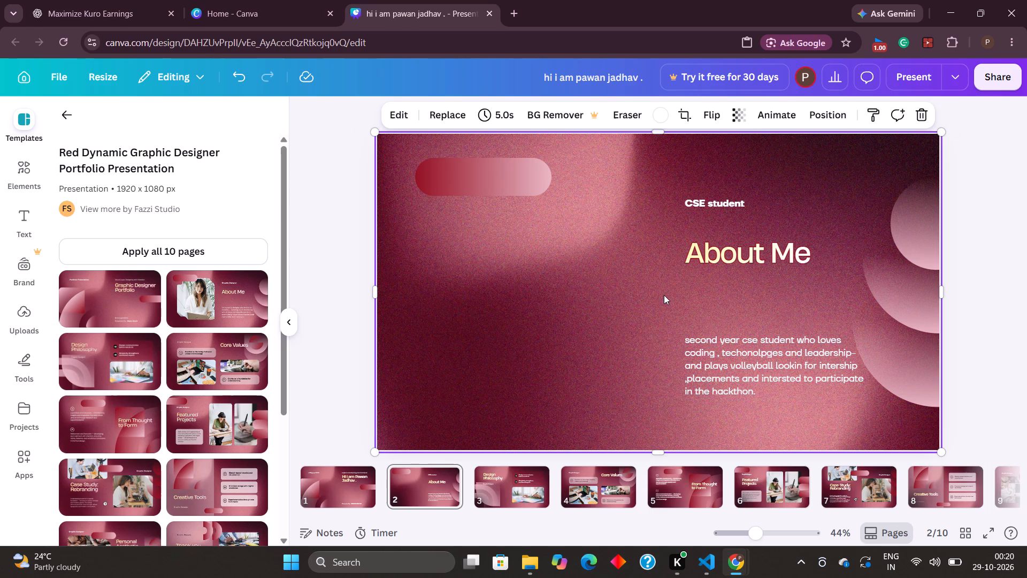
pyautogui.scroll(-1, 664, 295)
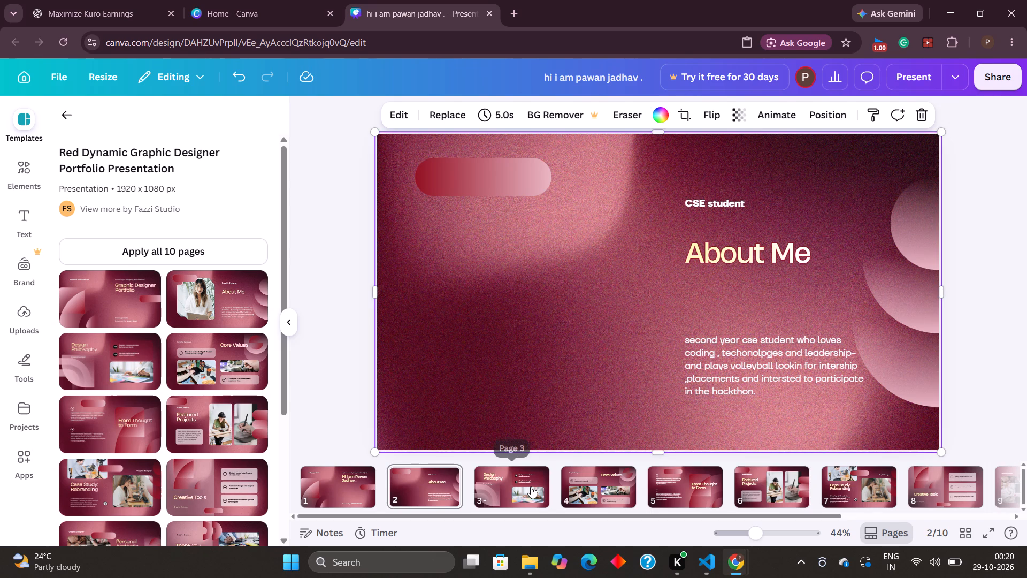
pyautogui.click(531, 486)
pyautogui.click(539, 199)
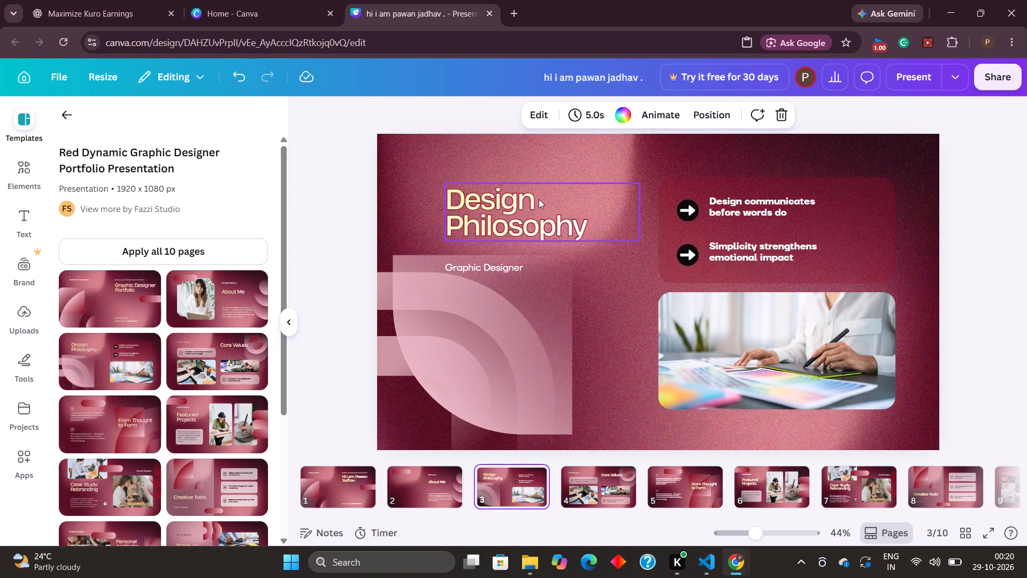
pyautogui.hotkey('ctrl', 'a')
pyautogui.tripleClick(565, 227)
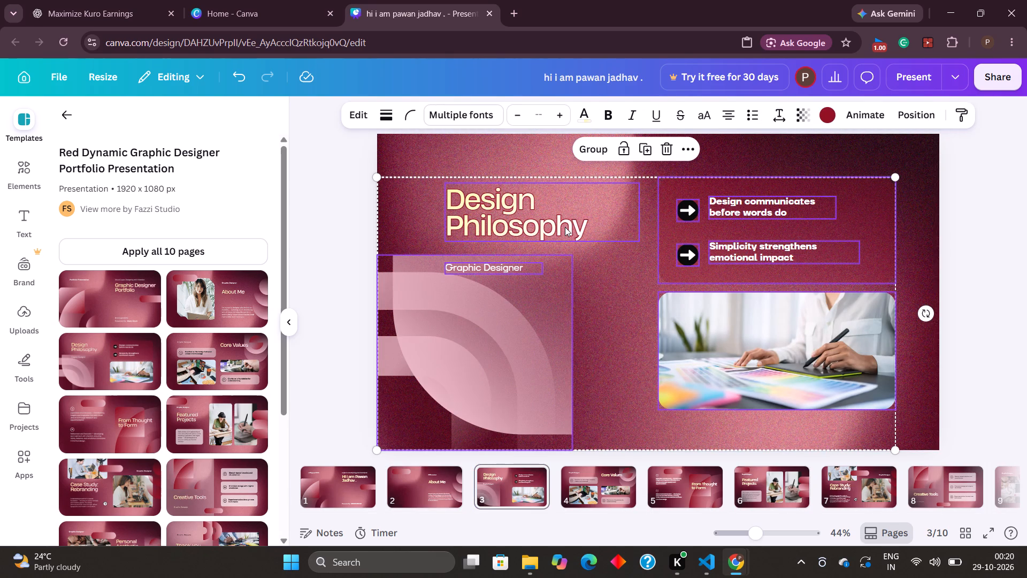
pyautogui.click(645, 222)
pyautogui.click(568, 217)
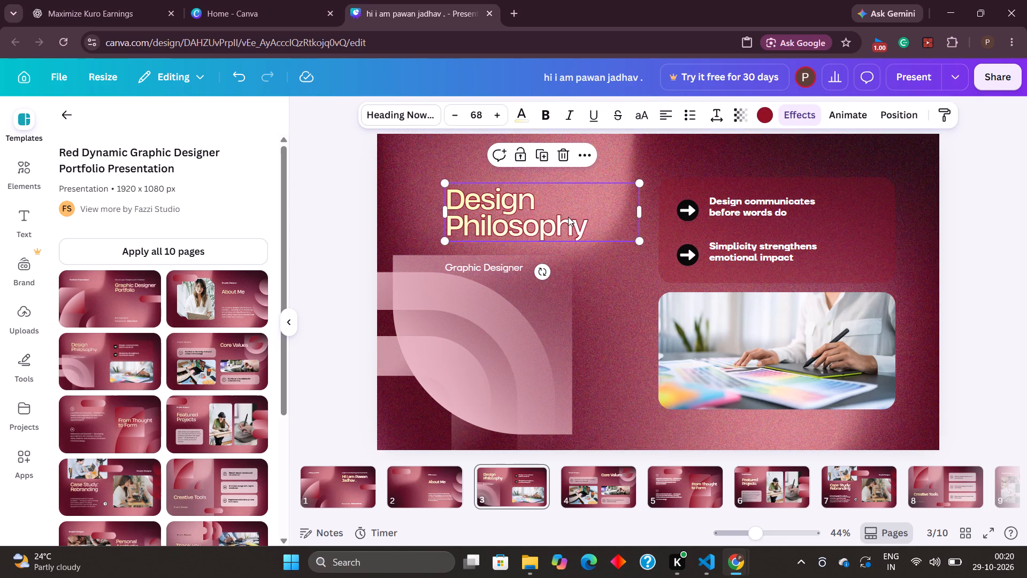
pyautogui.tripleClick(568, 225)
pyautogui.click(568, 225)
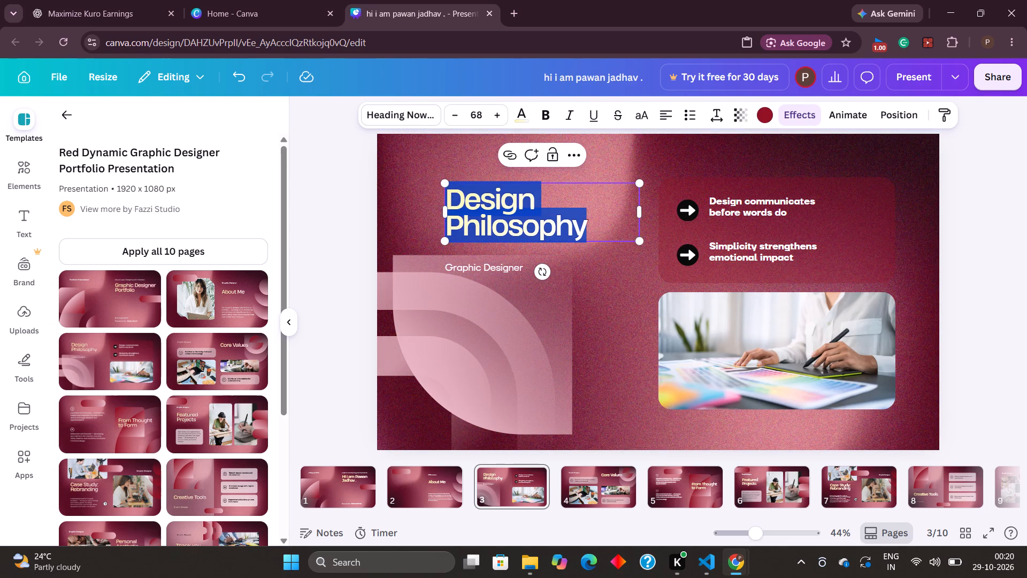
pyautogui.press('BackSpace')
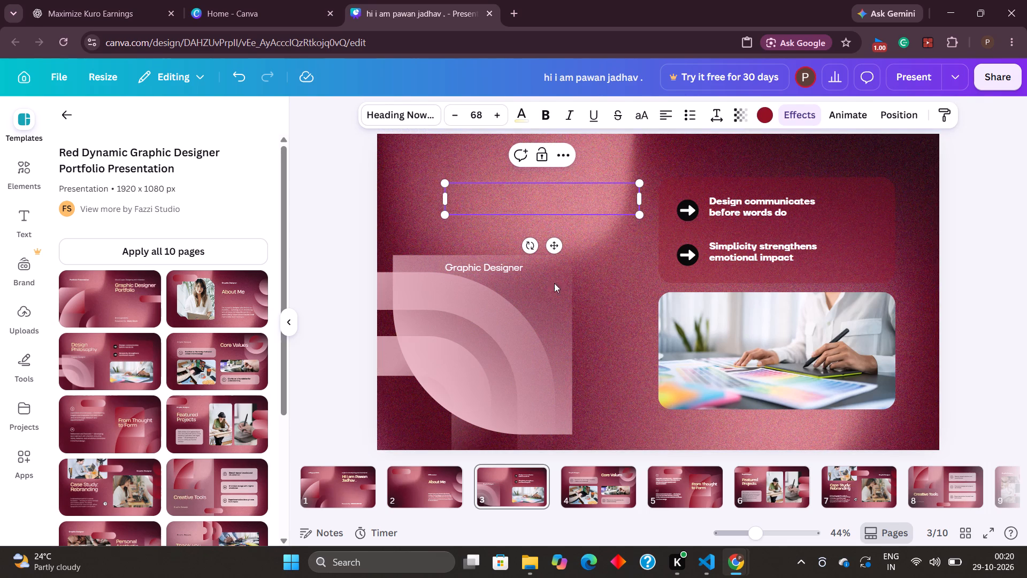
pyautogui.click(517, 197)
pyautogui.write('with')
pyautogui.press('space')
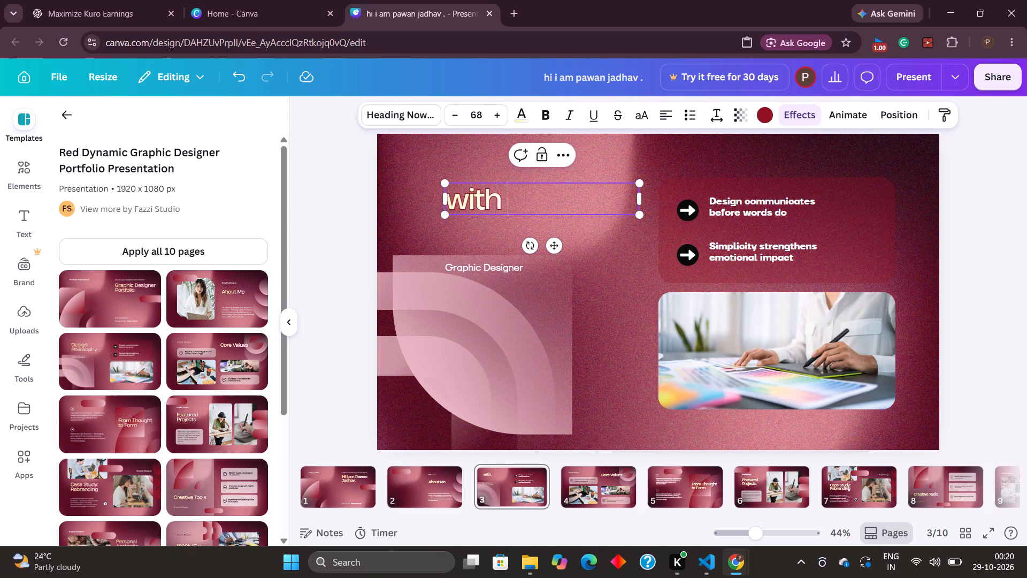
pyautogui.write(':')
pyautogui.press('space')
pyautogui.press('7')
pyautogui.write('.2')
pyautogui.press('space')
pyautogui.write('cgpa')
pyautogui.press('space')
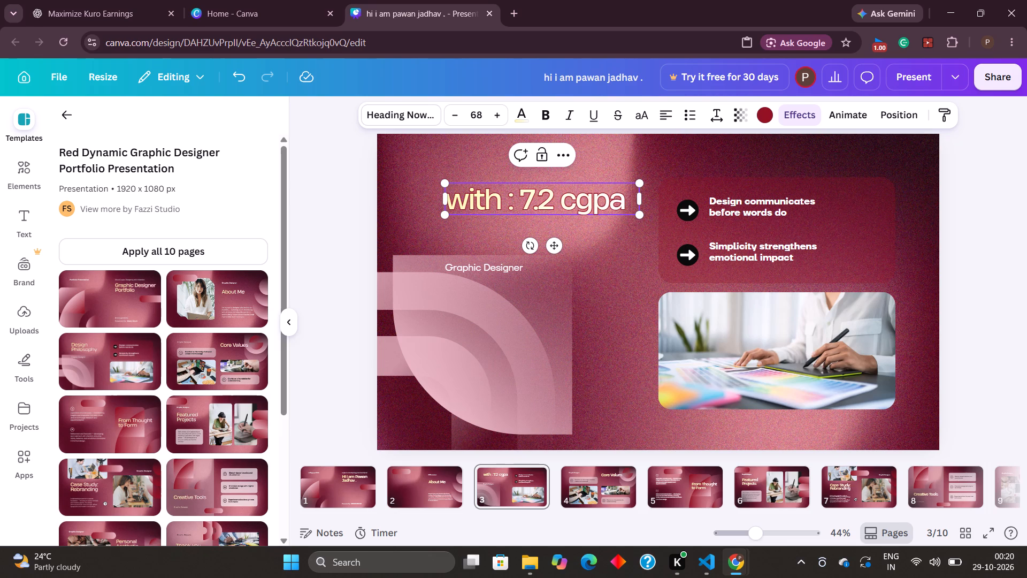
# Change "cgpa" to uppercase "CGPA" in the page 3 heading.
pyautogui.press('BackSpace')
pyautogui.press('BackSpace')
pyautogui.press('BackSpace')
pyautogui.press('BackSpace')
pyautogui.press('BackSpace')
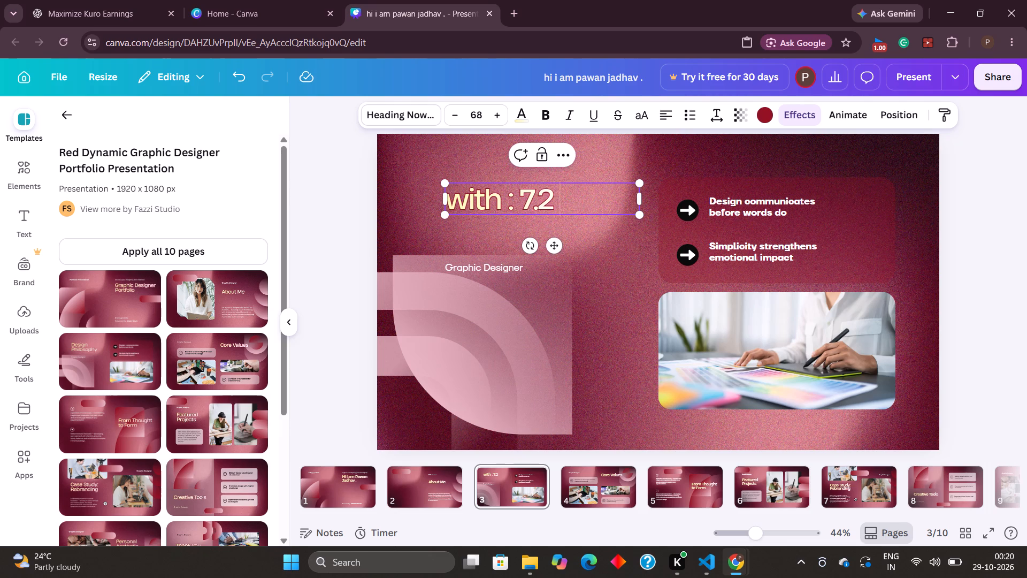
pyautogui.write('CGPA')
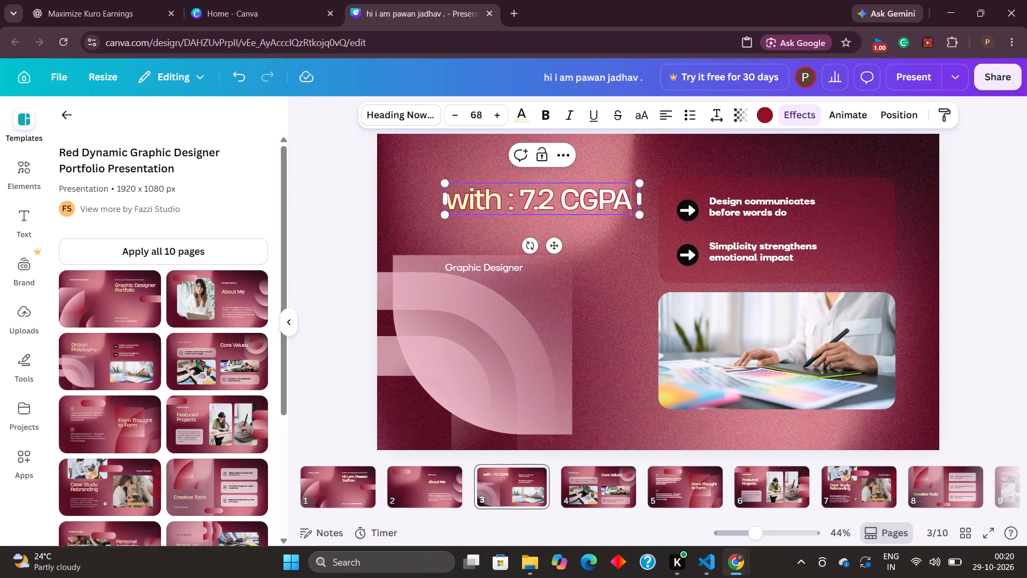
pyautogui.press('space')
# Delete the "Graphic Designer" label below the heading on page 3.
pyautogui.click(528, 263)
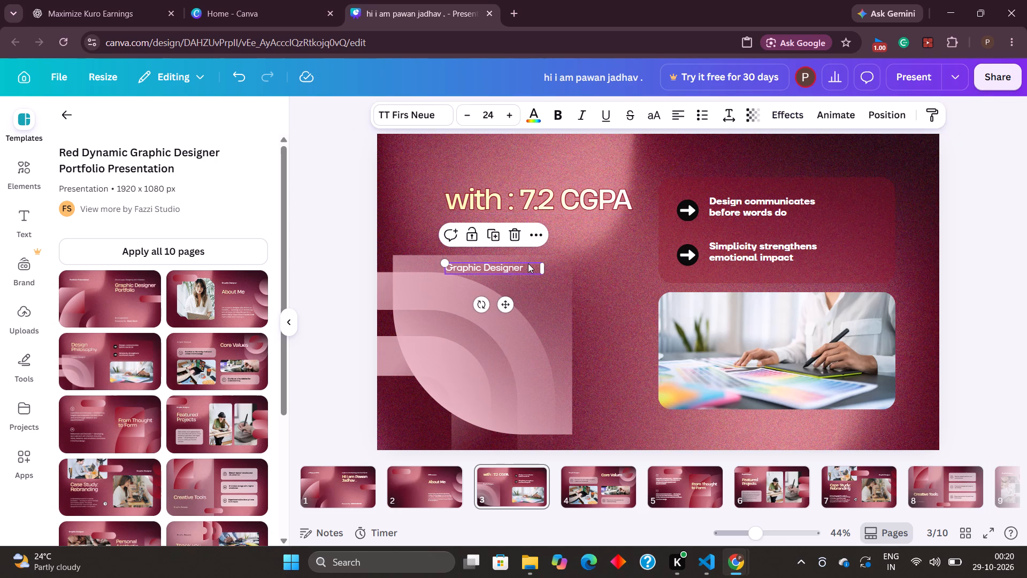
pyautogui.click(512, 232)
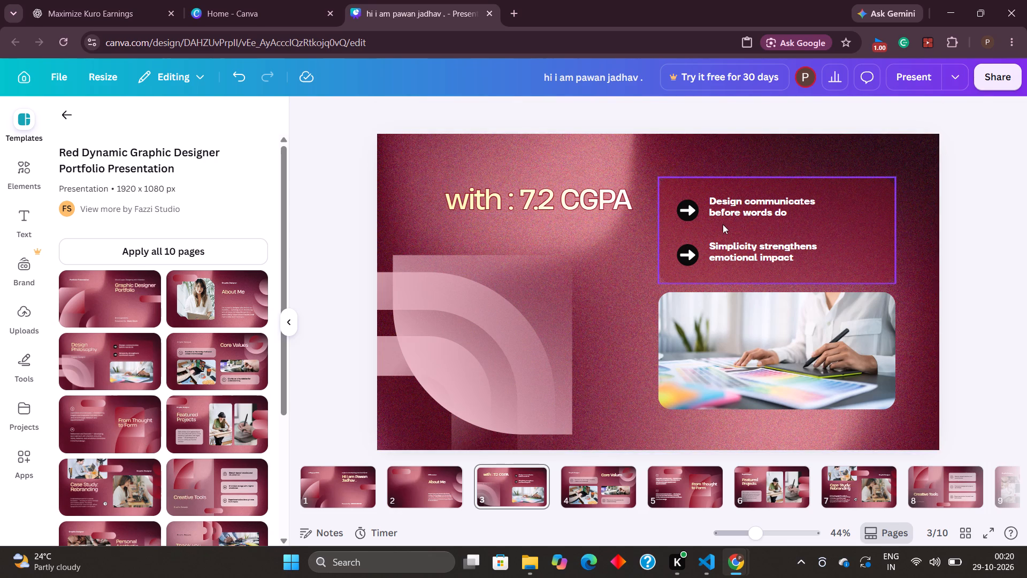
# Replace the "Design communicates before words do" text on page 3 with "techenical skill:".
pyautogui.click(794, 206)
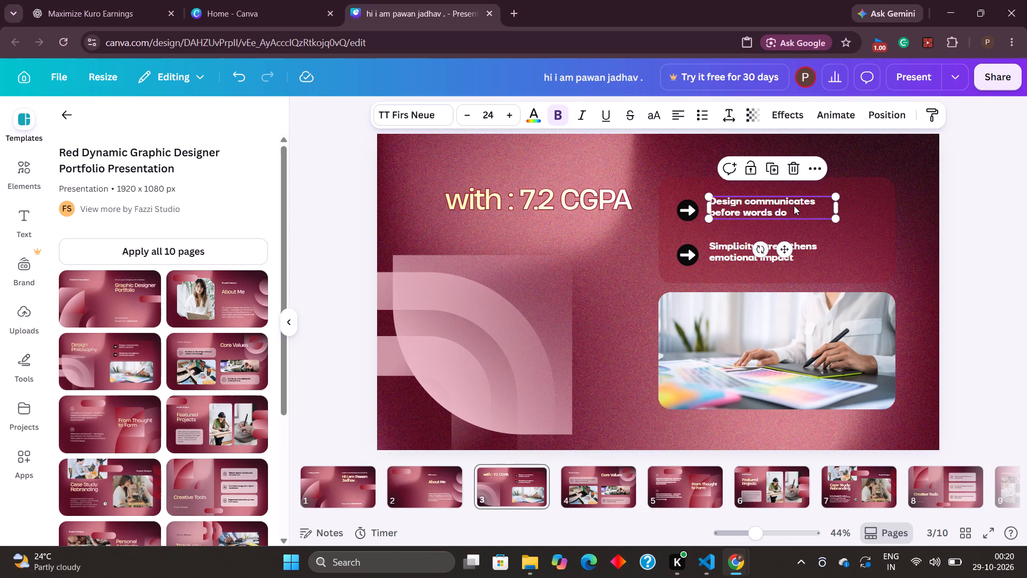
pyautogui.tripleClick(794, 206)
pyautogui.press('BackSpace')
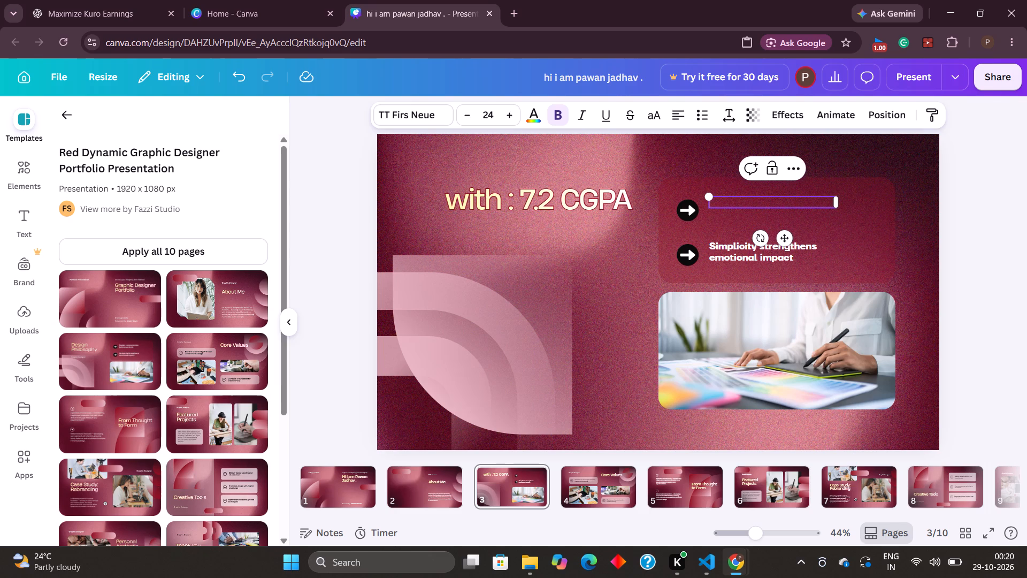
pyautogui.write('techenical')
pyautogui.press('space')
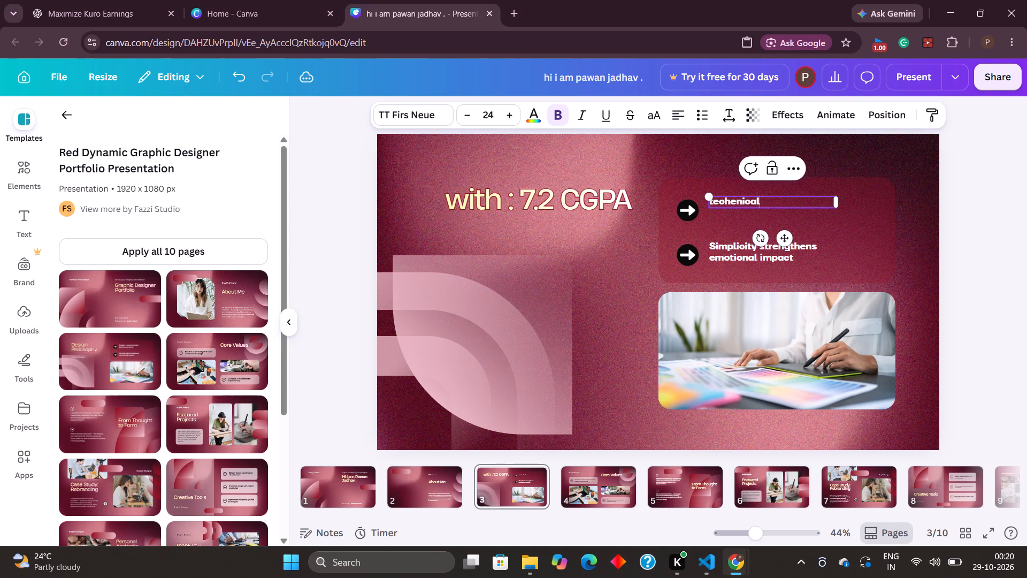
pyautogui.write('skil;')
pyautogui.press('BackSpace')
pyautogui.write('l:')
# Add an indented second line reading "5 ." under "techenical skill:" on page 3.
pyautogui.press('Return')
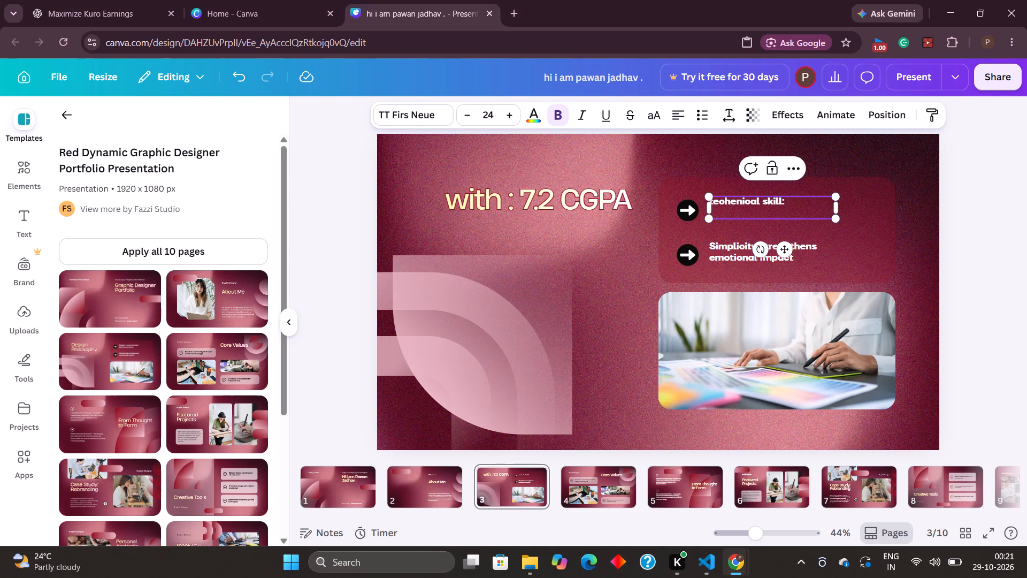
pyautogui.press('space')
pyautogui.press('space')
pyautogui.press('space')
pyautogui.press('space')
pyautogui.press('space')
pyautogui.write('5')
pyautogui.press('space')
pyautogui.press('.')
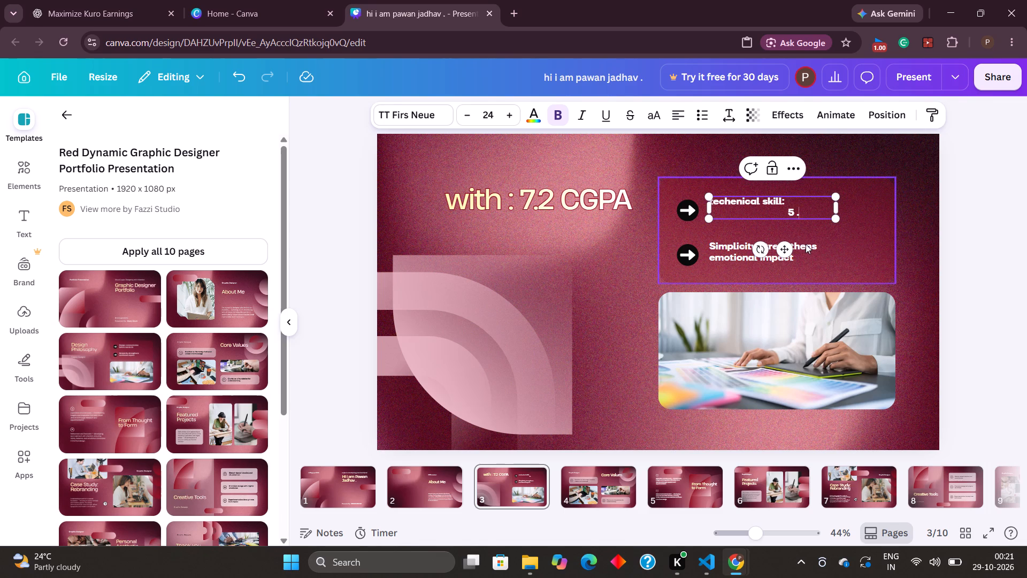
# Delete the "Simplicity strengthens emotional impact" text beside the second arrow on page 3.
pyautogui.click(806, 244)
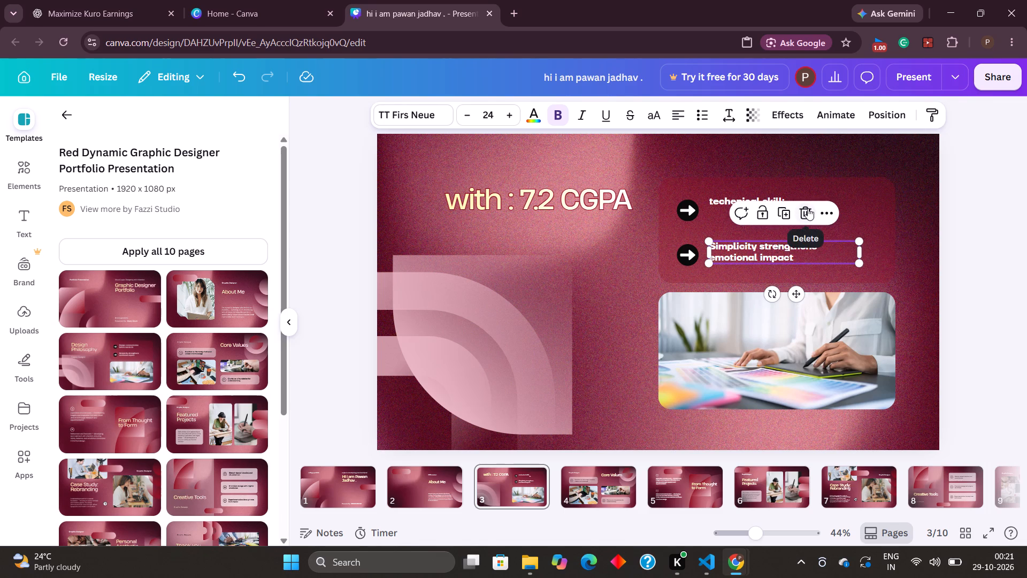
pyautogui.click(807, 209)
# Delete the "Emotion as the bridge between viewer and message" text from its card on page 4.
pyautogui.scroll(-1, 773, 307)
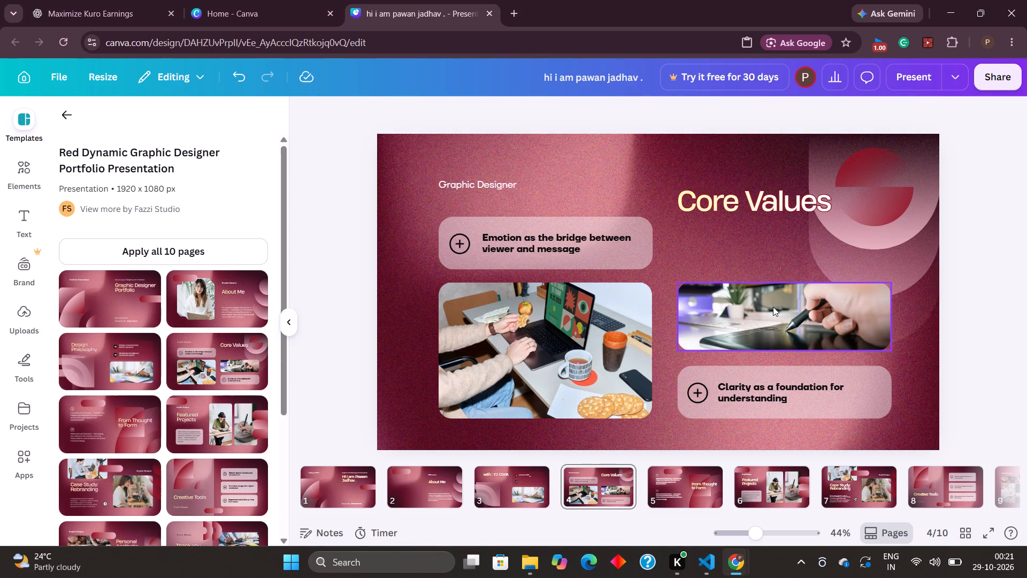
pyautogui.scroll(-1, 773, 307)
pyautogui.scroll(4, 671, 263)
pyautogui.scroll(-1, 671, 263)
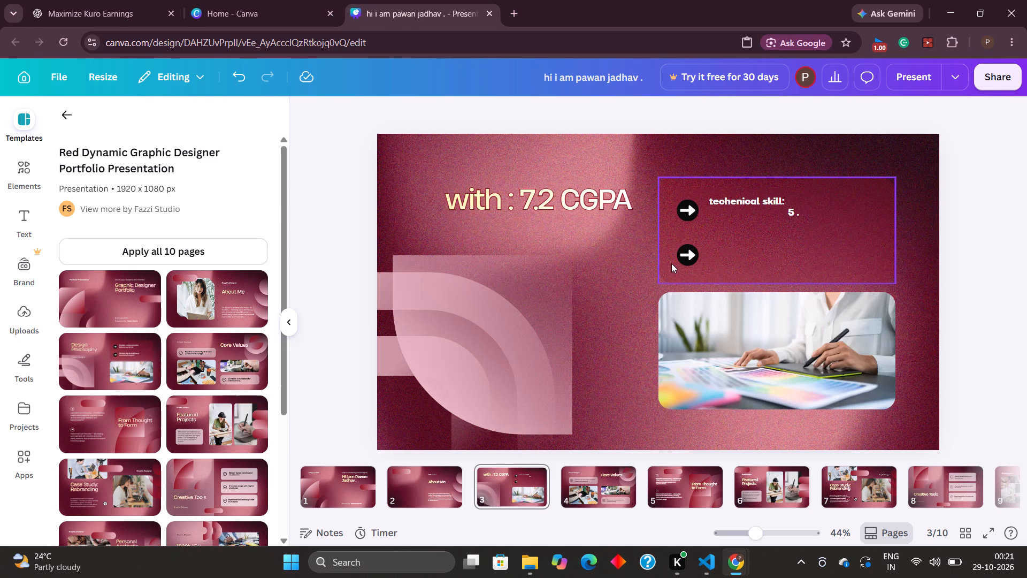
pyautogui.scroll(-1, 611, 266)
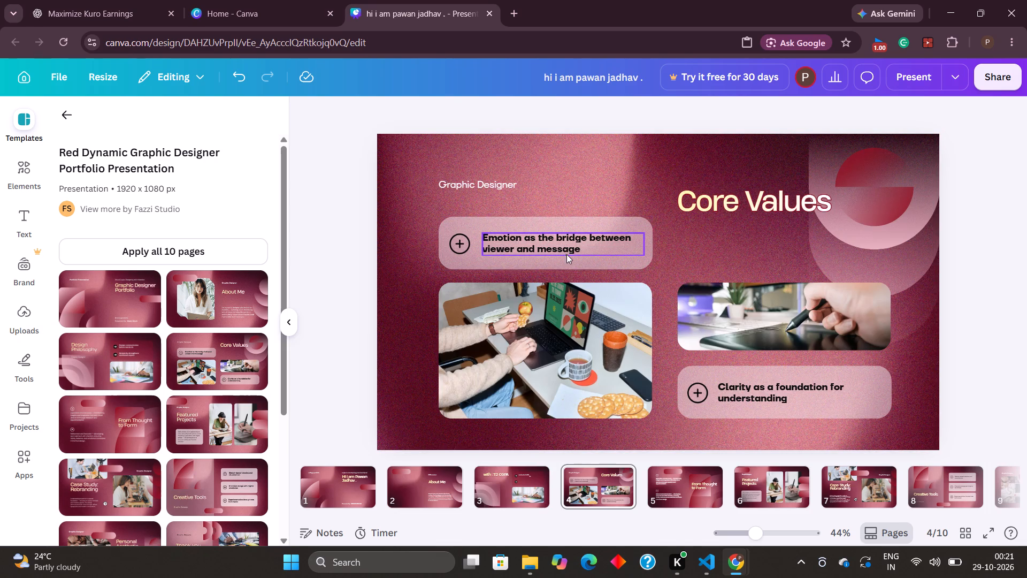
pyautogui.click(565, 253)
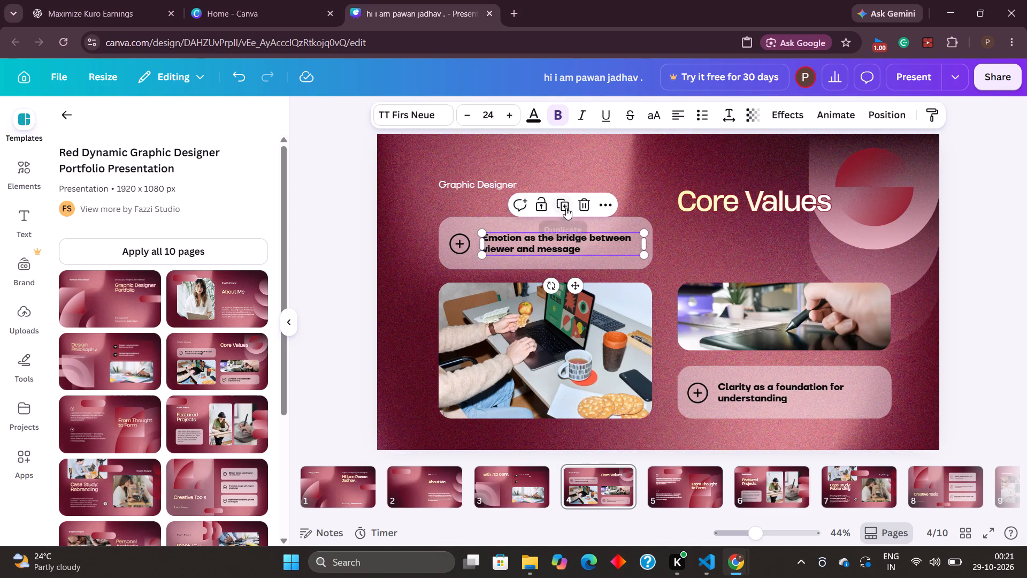
pyautogui.click(579, 201)
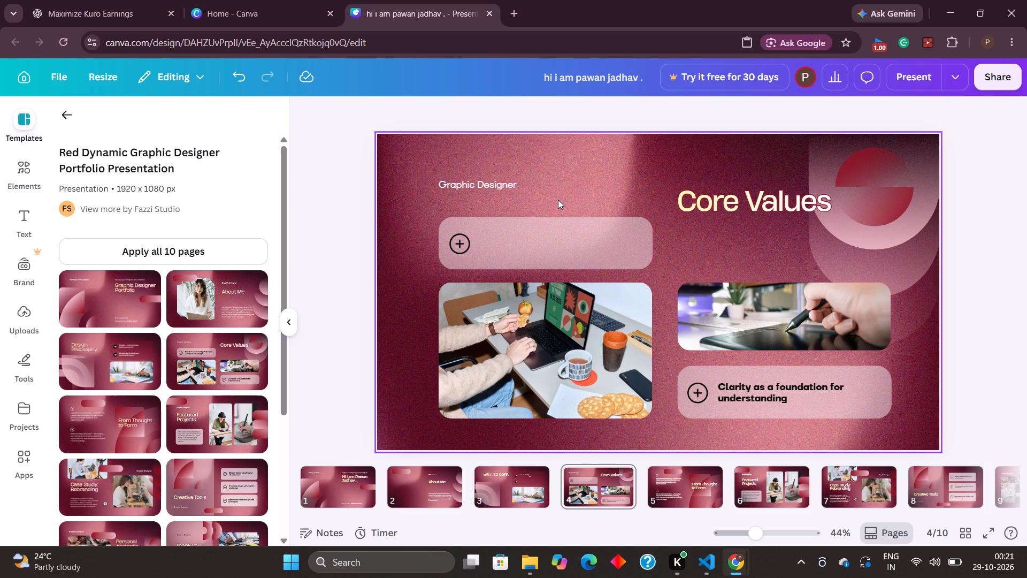
# Replace the "Graphic Designer" label on page 4 with "cse student".
pyautogui.click(513, 181)
pyautogui.tripleClick(513, 181)
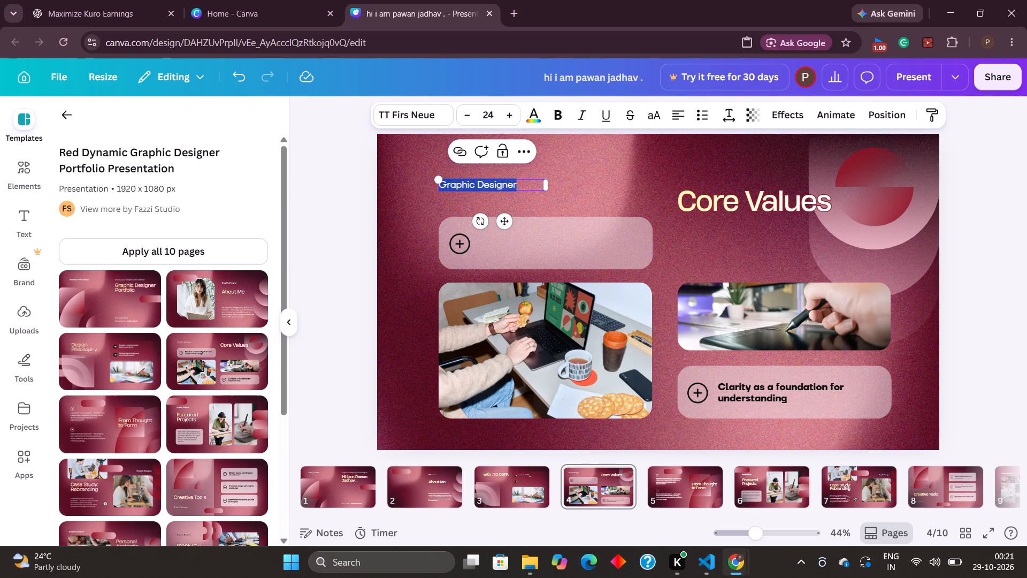
pyautogui.press('BackSpace')
pyautogui.press('c')
pyautogui.write('se')
pyautogui.press('space')
pyautogui.write('student')
pyautogui.press('space')
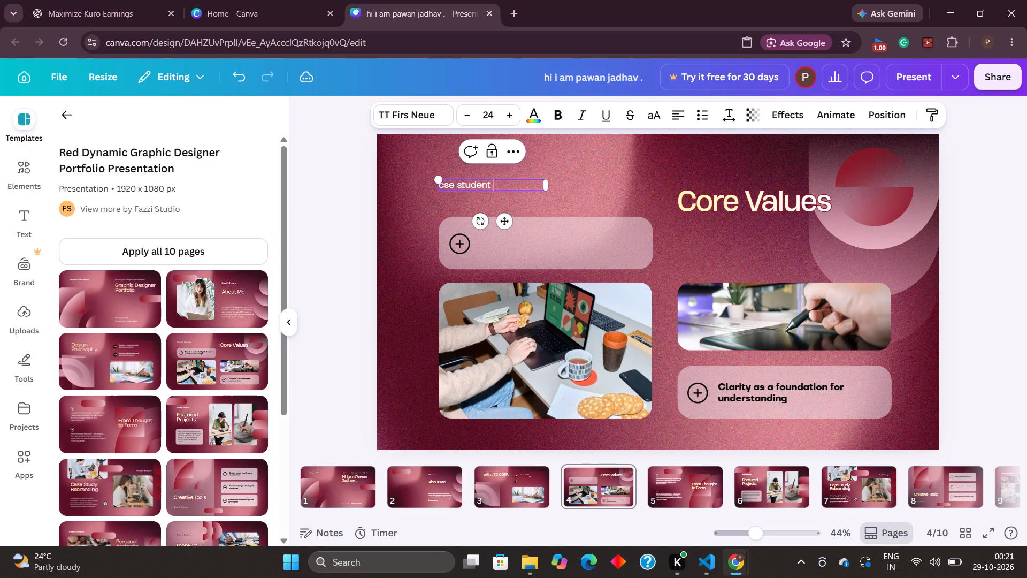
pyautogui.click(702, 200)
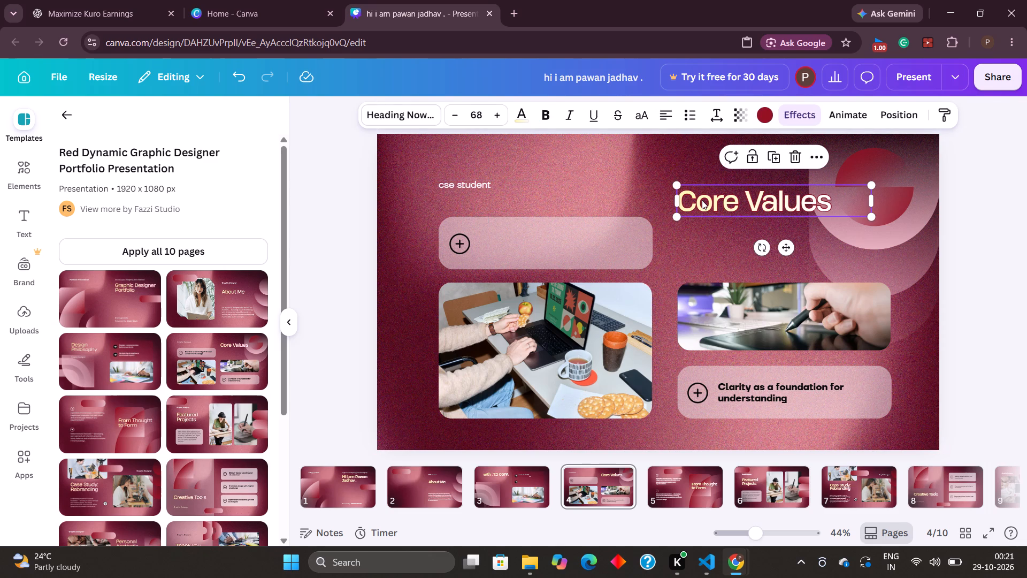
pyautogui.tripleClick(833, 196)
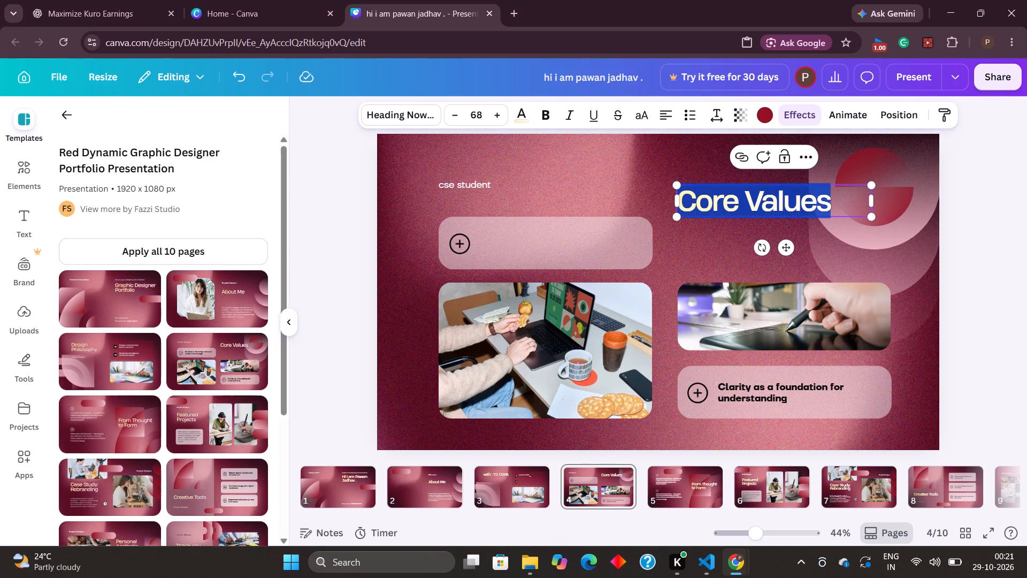
# Delete the "Clarity as a foundation for understanding" text from its card on page 4.
pyautogui.click(790, 402)
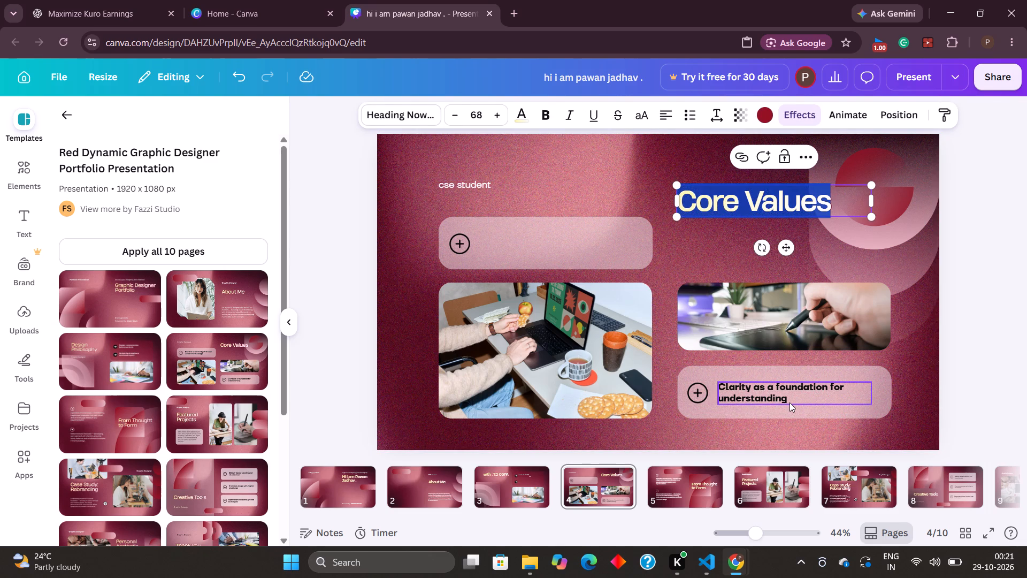
pyautogui.tripleClick(805, 395)
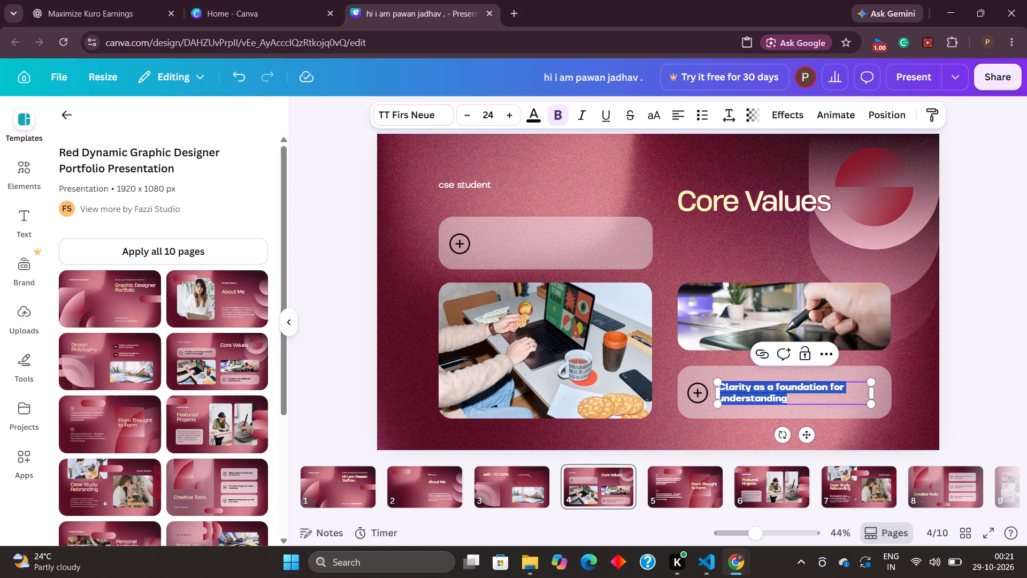
pyautogui.press('BackSpace')
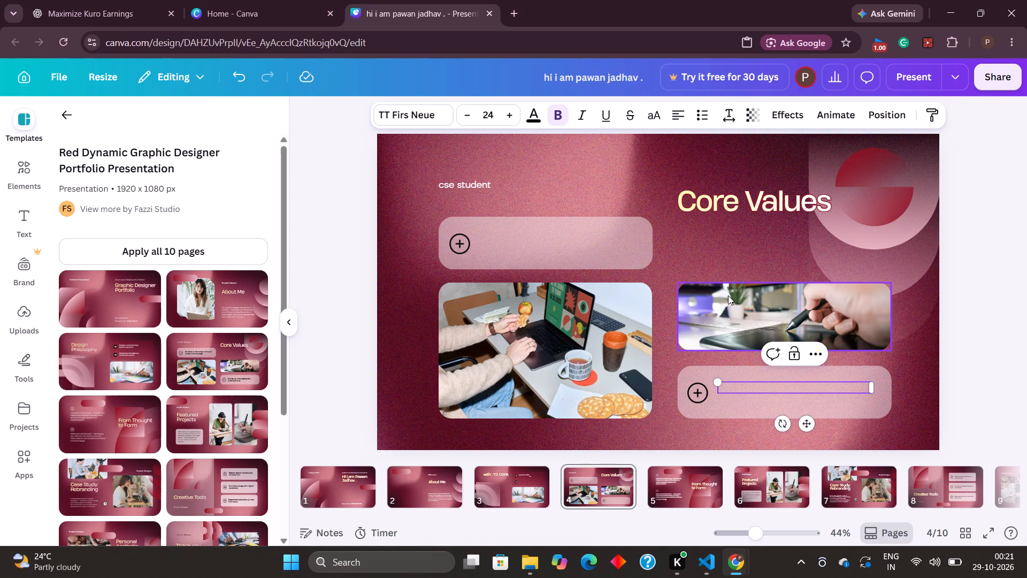
# Delete page 10, the "Thank you so much" page, from the presentation.
pyautogui.scroll(-2, 728, 290)
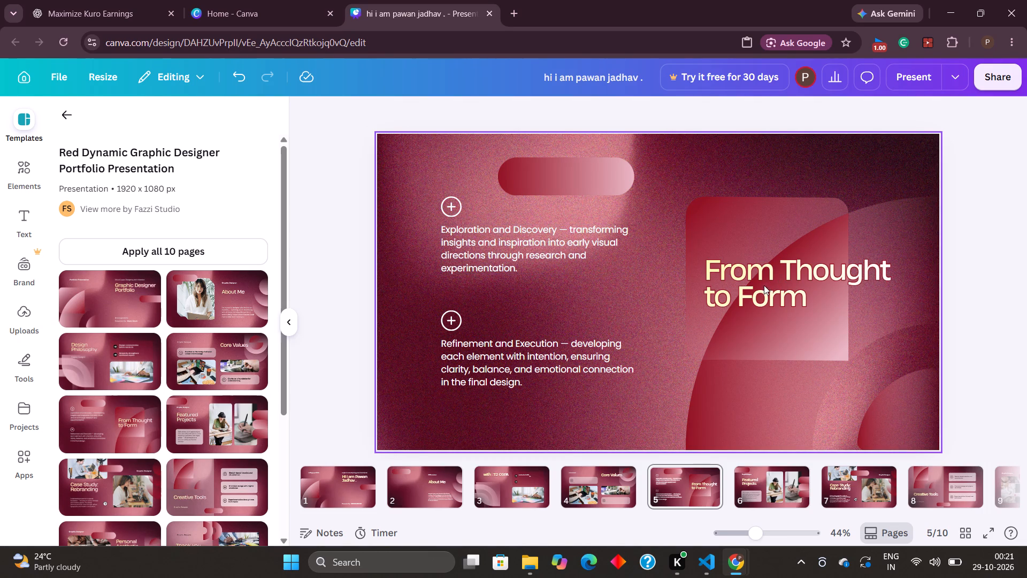
pyautogui.click(776, 491)
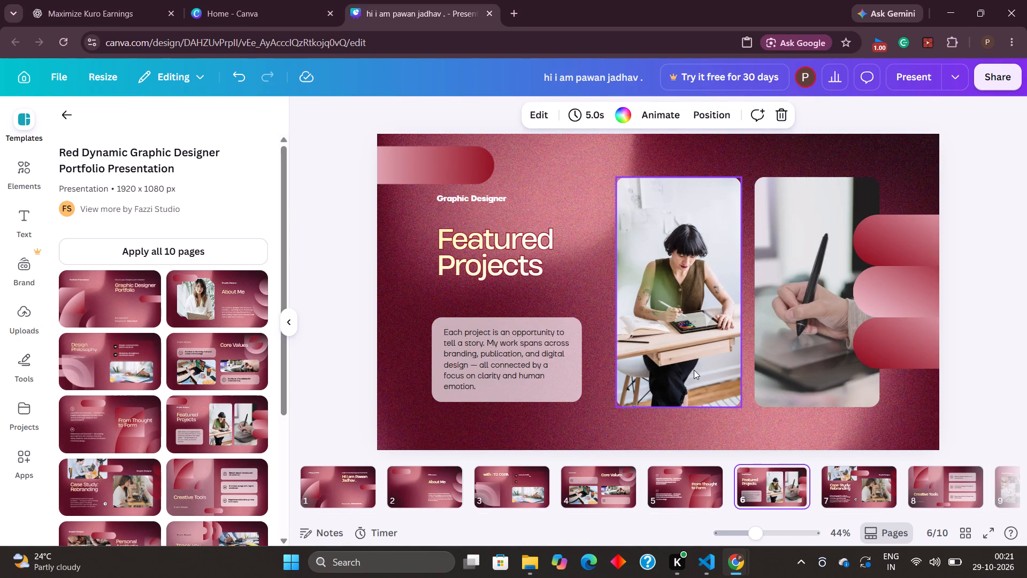
pyautogui.click(694, 370)
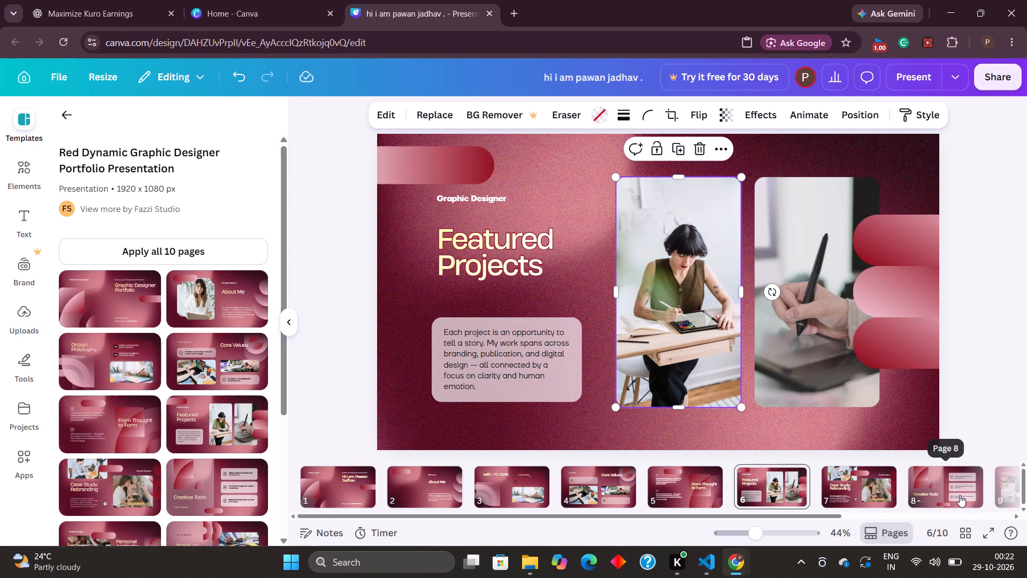
pyautogui.hscroll(-5, 960, 495)
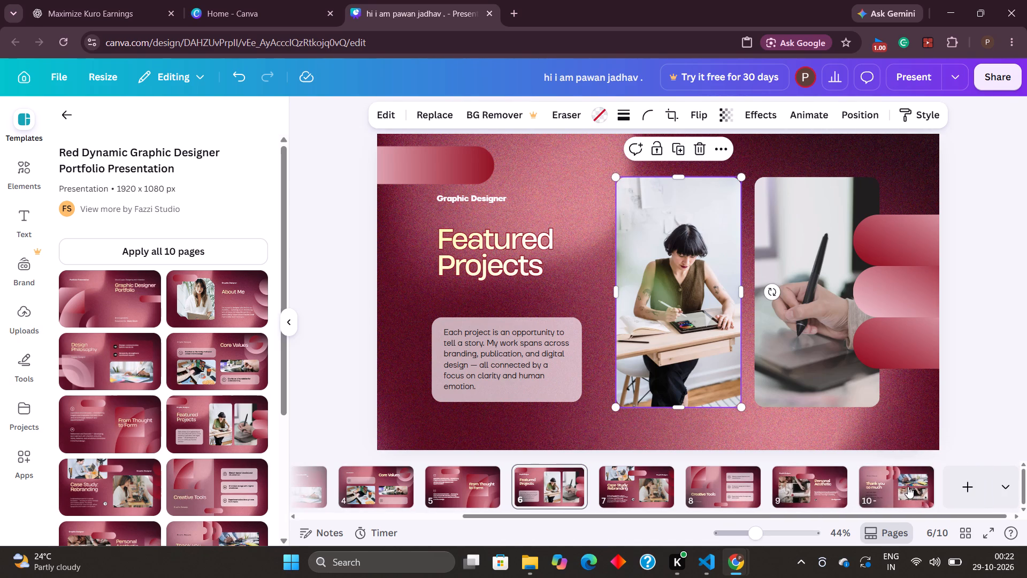
pyautogui.rightClick(908, 486)
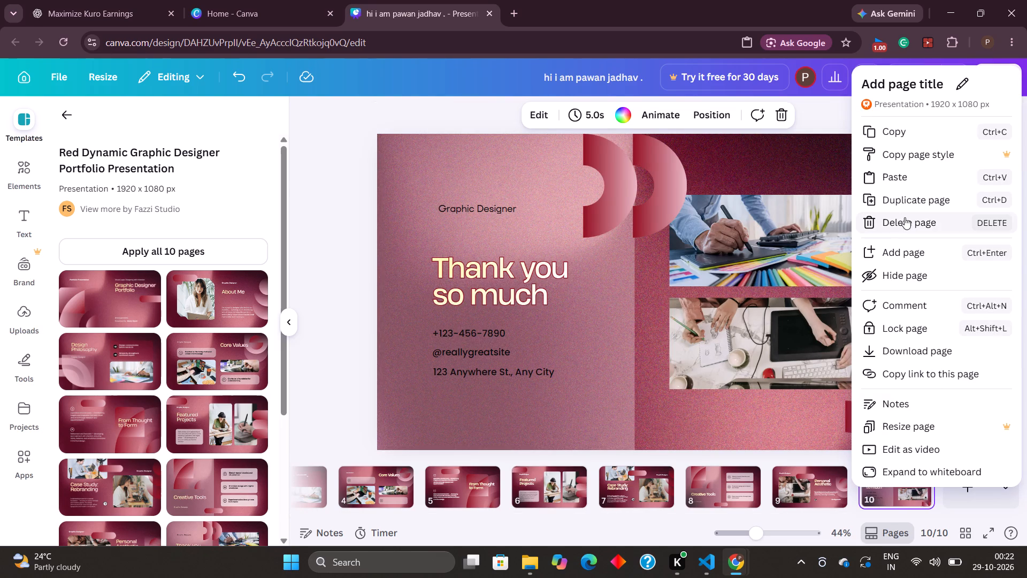
pyautogui.click(905, 217)
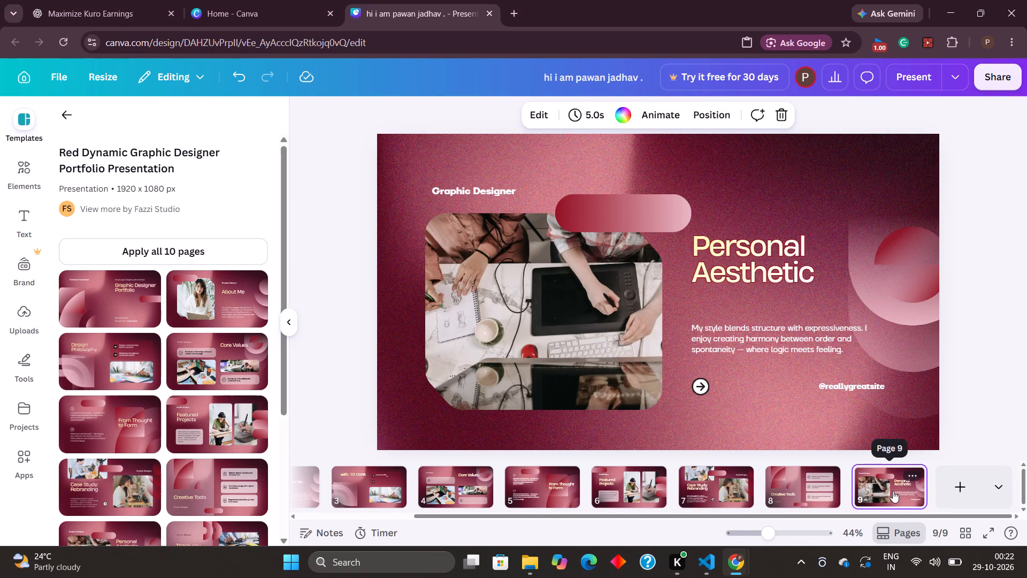
# Select pages 5 through 9, from "From Thought to Form" to "Personal Aesthetic", and delete all five together.
pyautogui.keyDown('ctrl'); pyautogui.click(893, 491); pyautogui.keyUp('ctrl')
pyautogui.keyDown('ctrl'); pyautogui.click(819, 492); pyautogui.keyUp('ctrl')
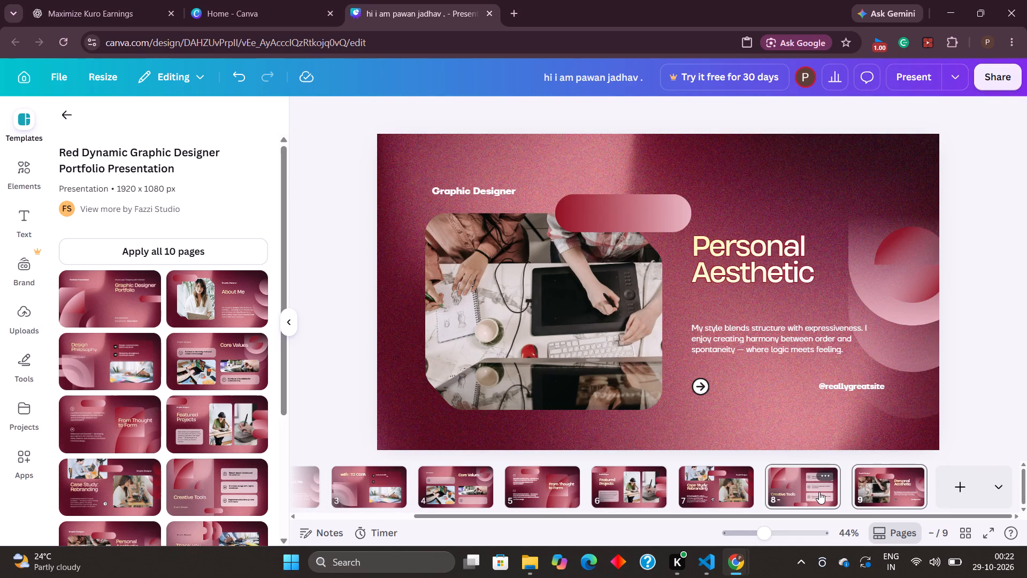
pyautogui.keyDown('ctrl'); pyautogui.click(721, 484); pyautogui.keyUp('ctrl')
pyautogui.keyDown('ctrl'); pyautogui.click(639, 483); pyautogui.keyUp('ctrl')
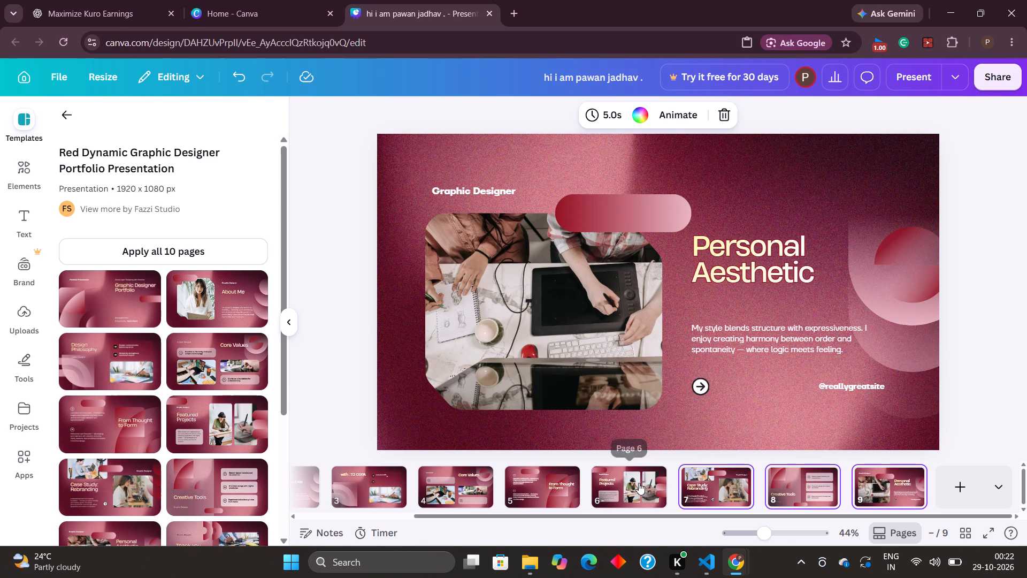
pyautogui.keyDown('ctrl'); pyautogui.click(556, 488); pyautogui.keyUp('ctrl')
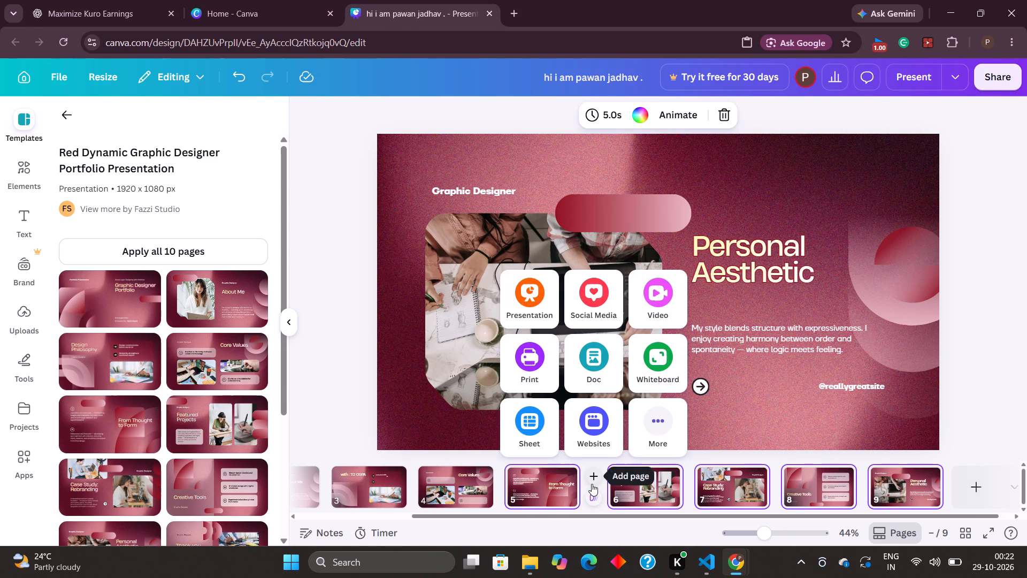
pyautogui.rightClick(561, 486)
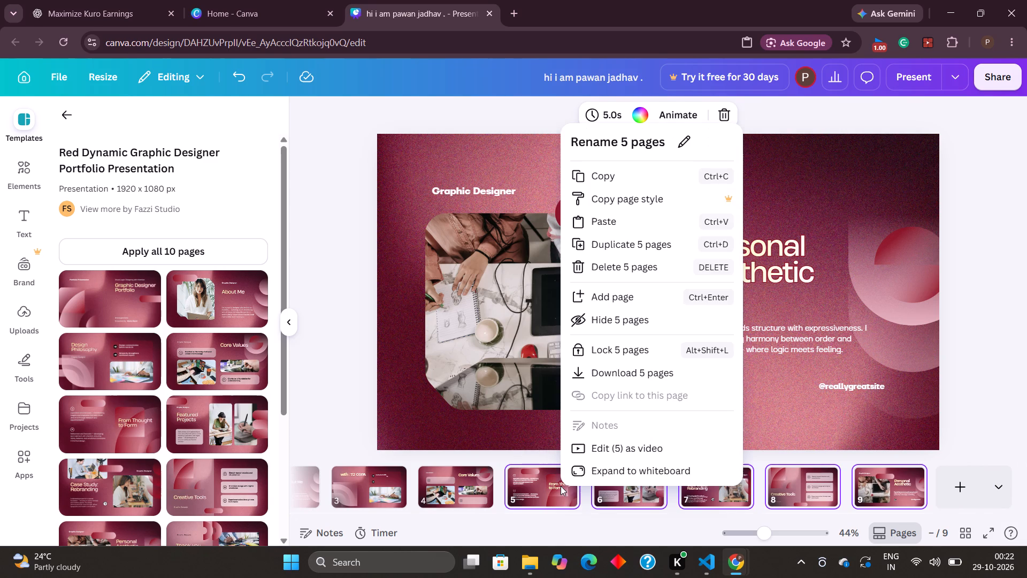
pyautogui.click(636, 202)
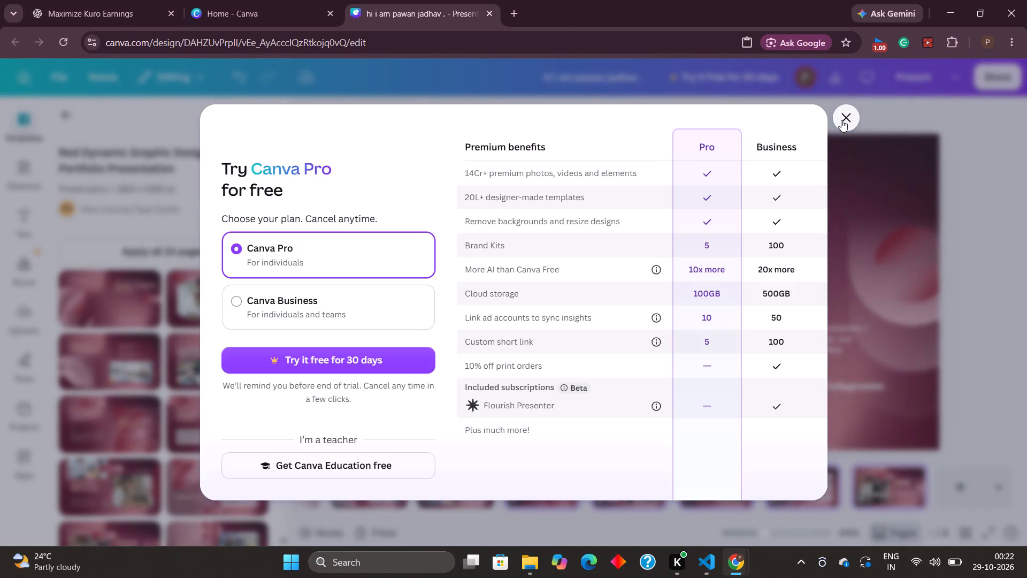
pyautogui.click(841, 120)
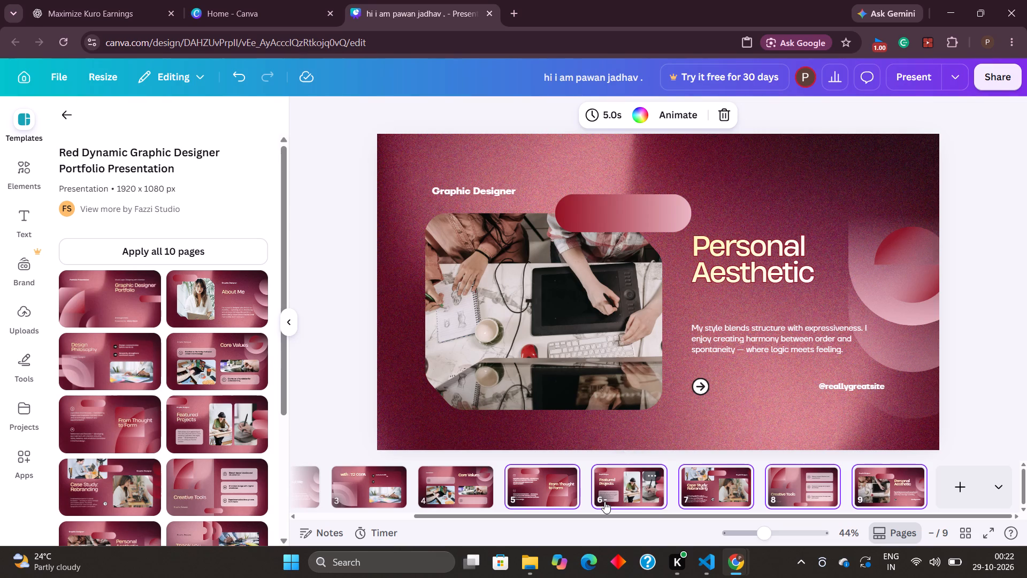
pyautogui.rightClick(604, 501)
pyautogui.click(672, 281)
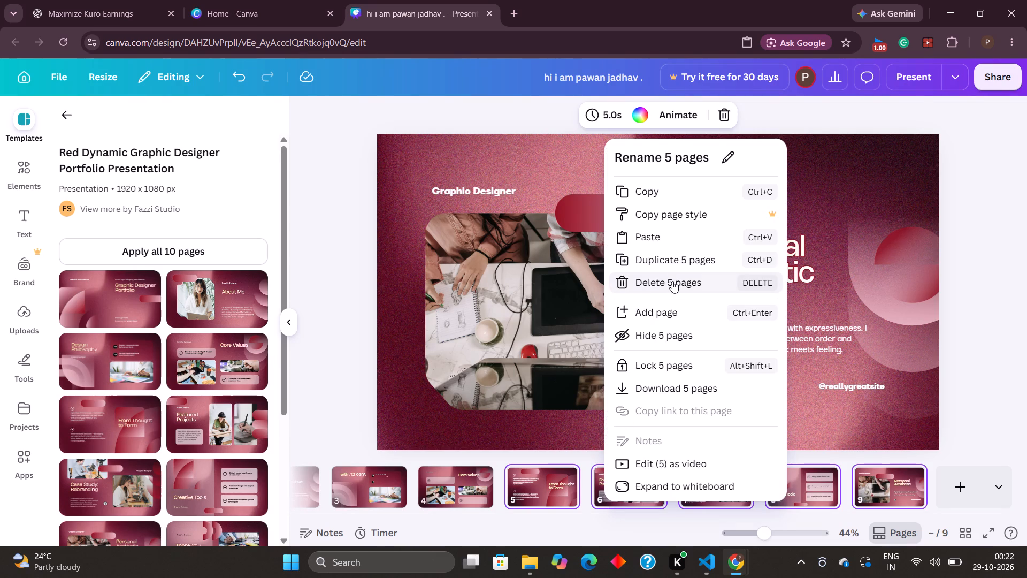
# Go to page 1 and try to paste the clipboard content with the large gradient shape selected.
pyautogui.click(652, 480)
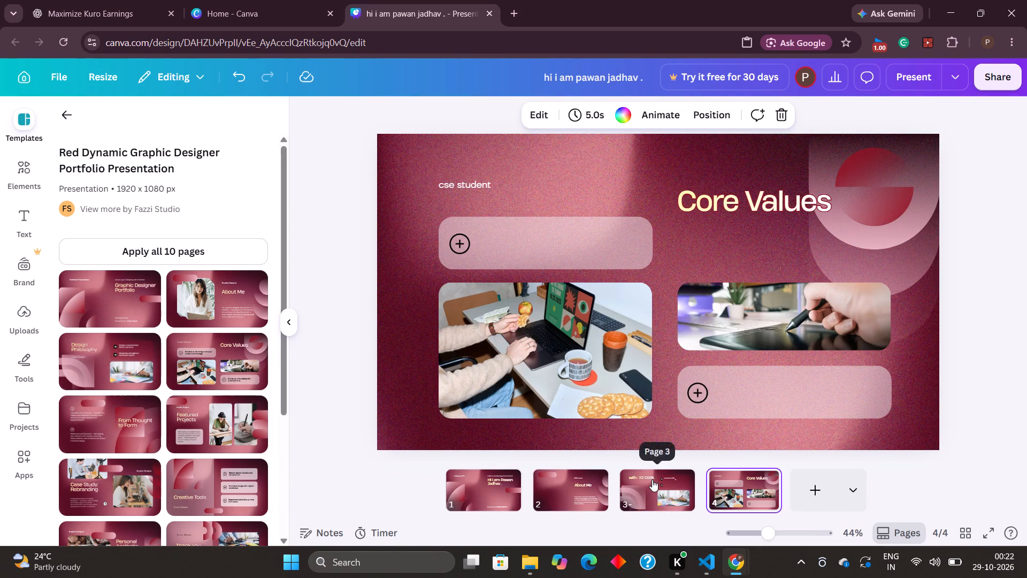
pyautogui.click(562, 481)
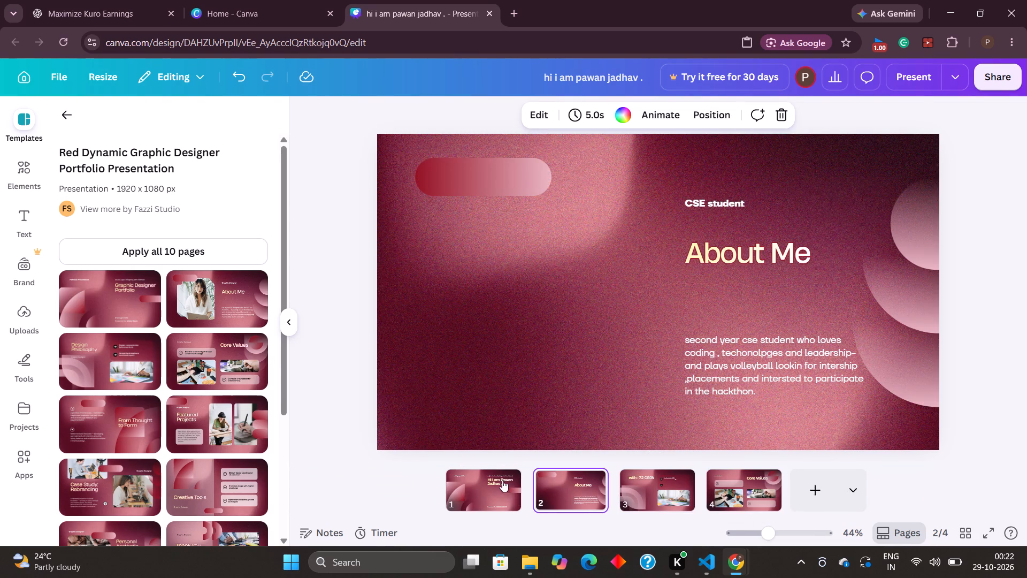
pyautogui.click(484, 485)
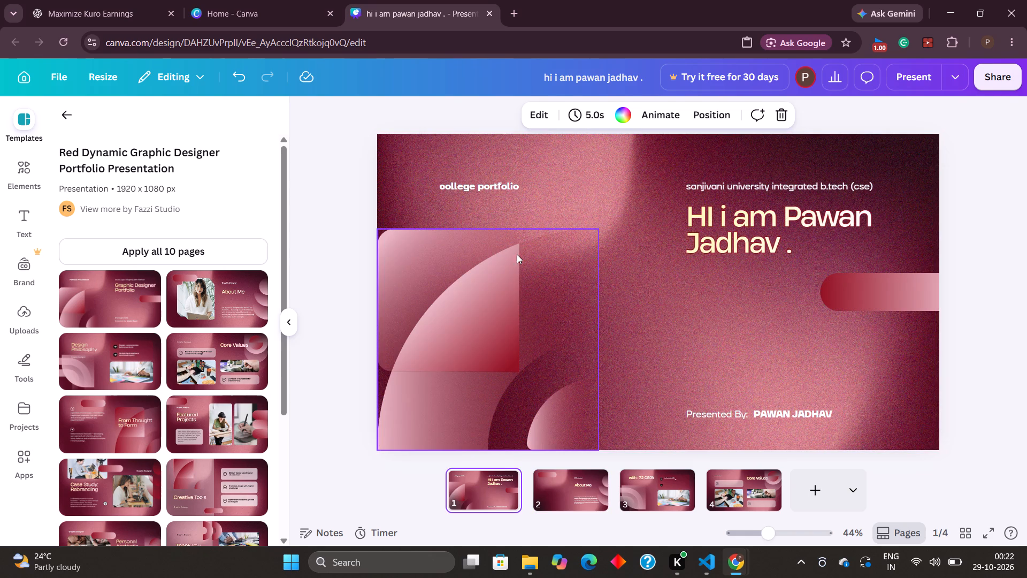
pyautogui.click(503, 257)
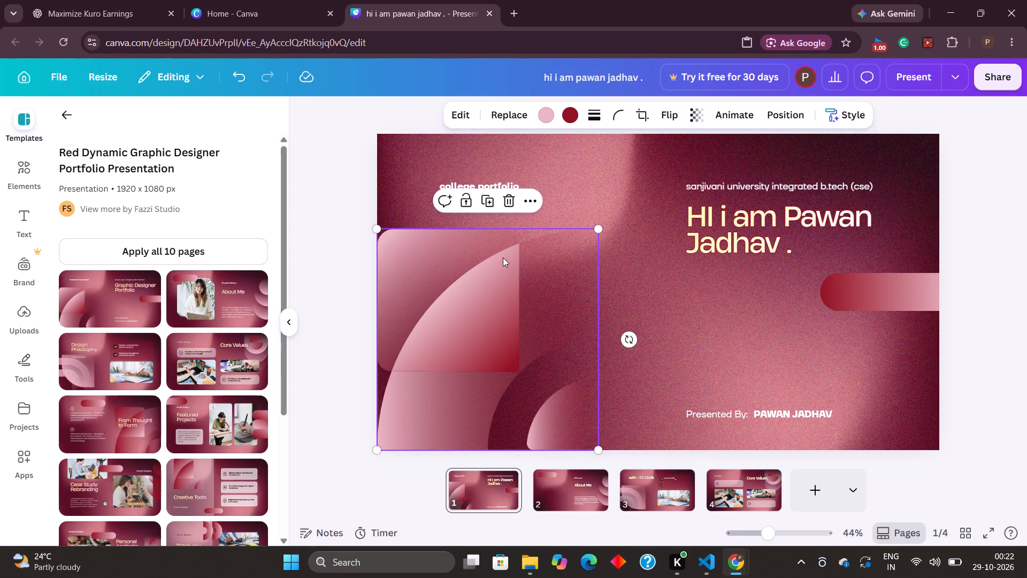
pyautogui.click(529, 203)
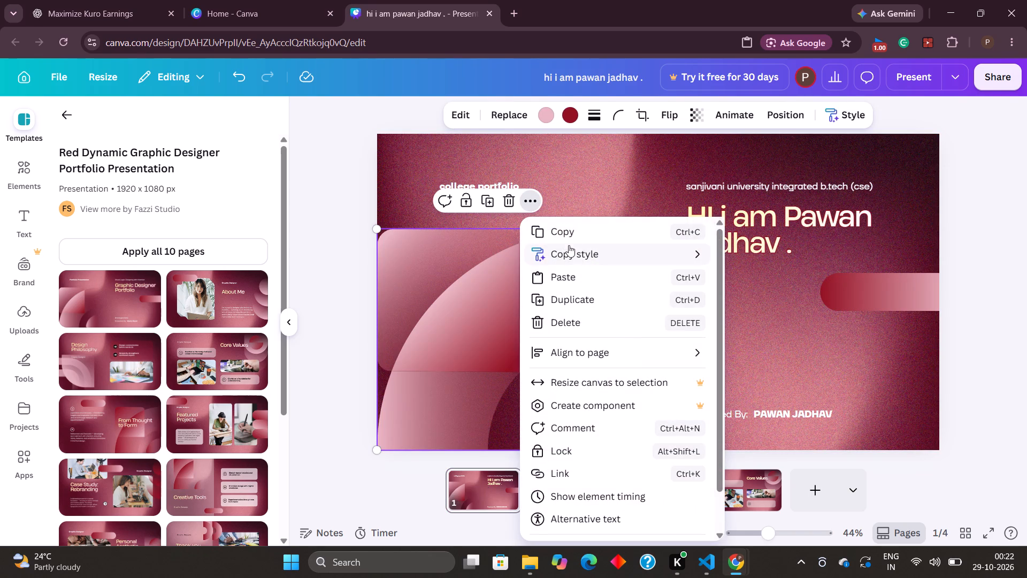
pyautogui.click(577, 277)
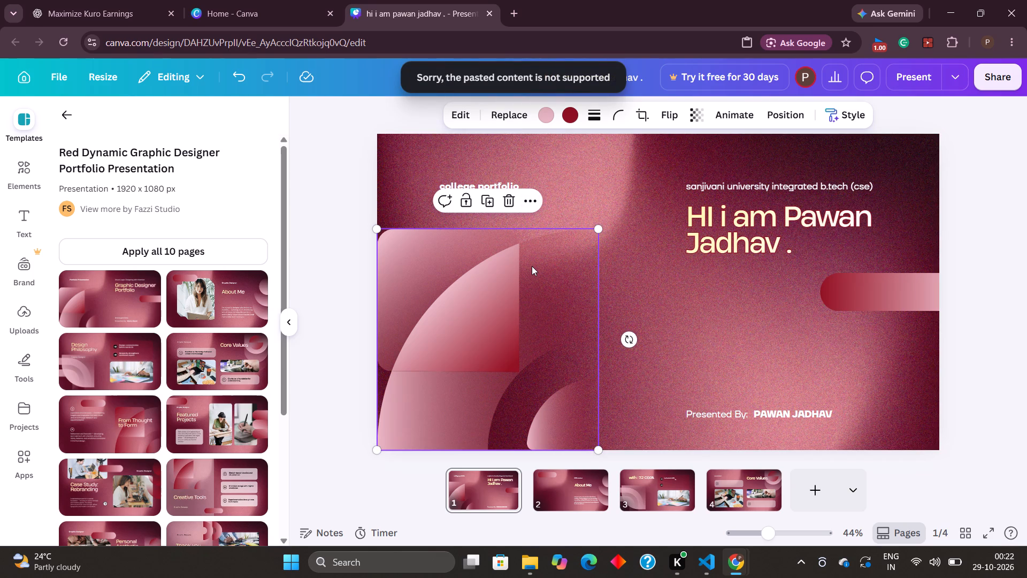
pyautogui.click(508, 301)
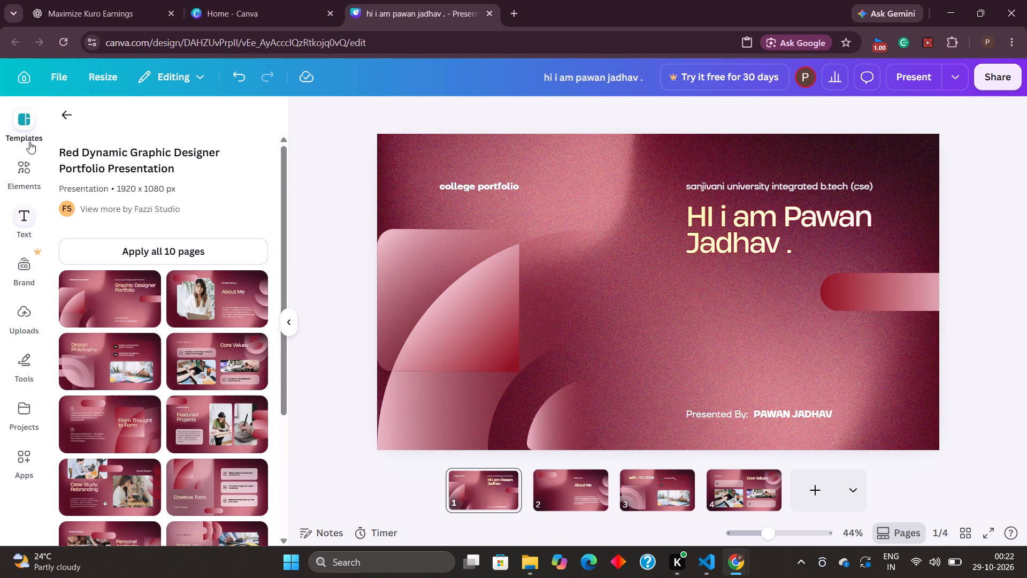
# Add the recently used space shuttle graphic to page 1, scale it down and place it over the gradient rounded square.
pyautogui.click(24, 173)
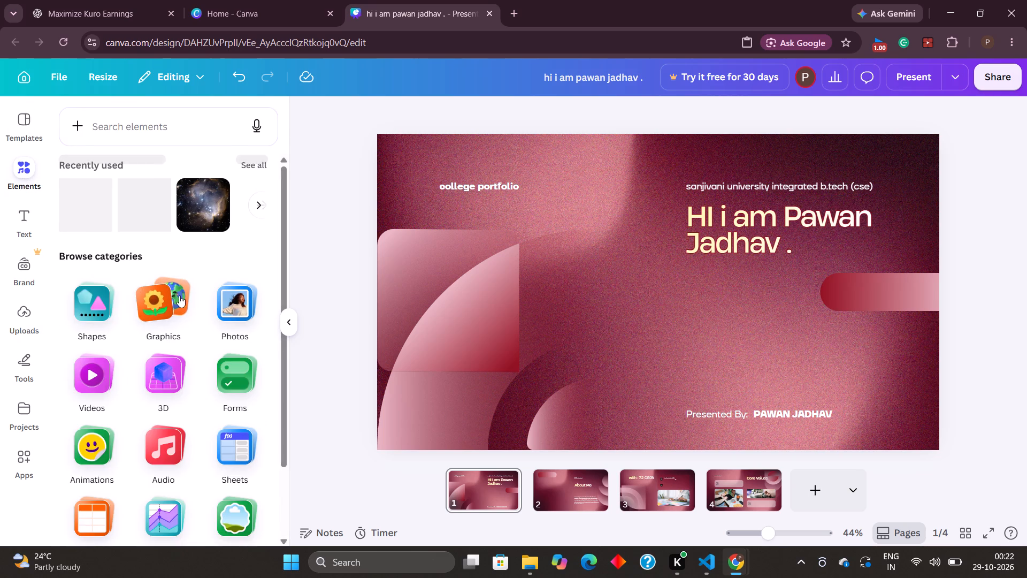
pyautogui.click(90, 209)
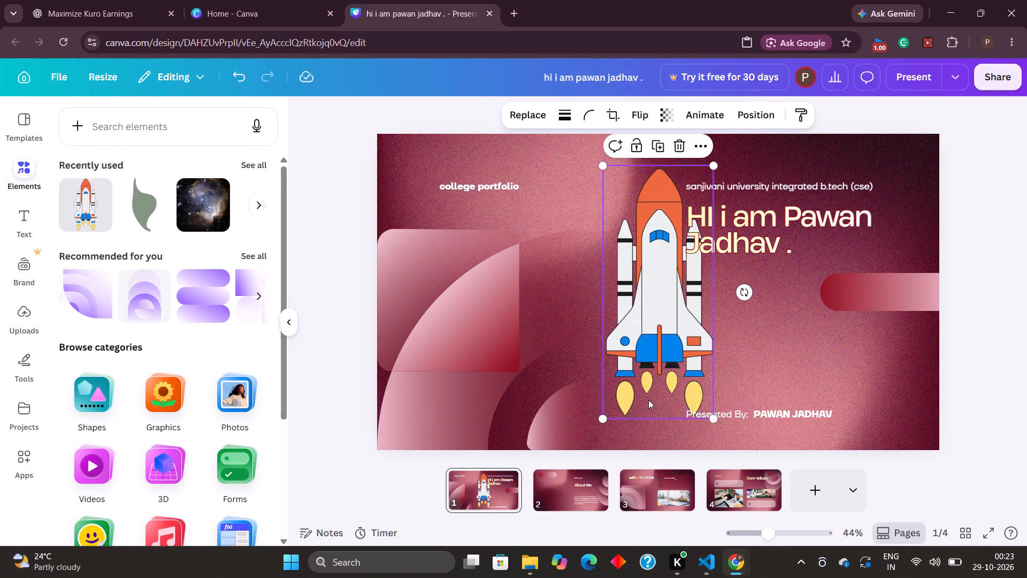
pyautogui.moveTo(604, 419); pyautogui.dragTo(658, 337)
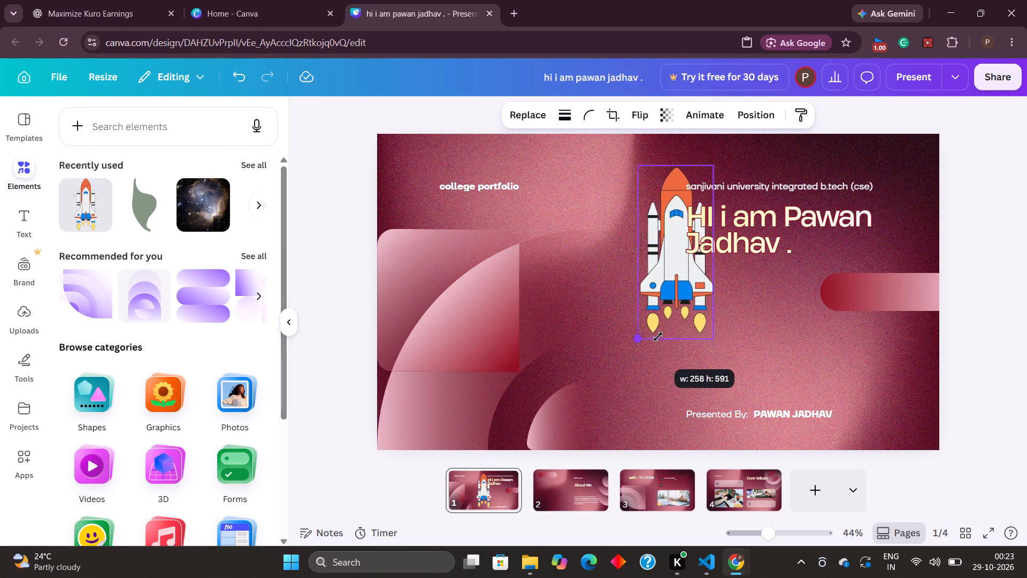
pyautogui.moveTo(658, 337); pyautogui.dragTo(664, 323)
pyautogui.moveTo(692, 287); pyautogui.dragTo(535, 349)
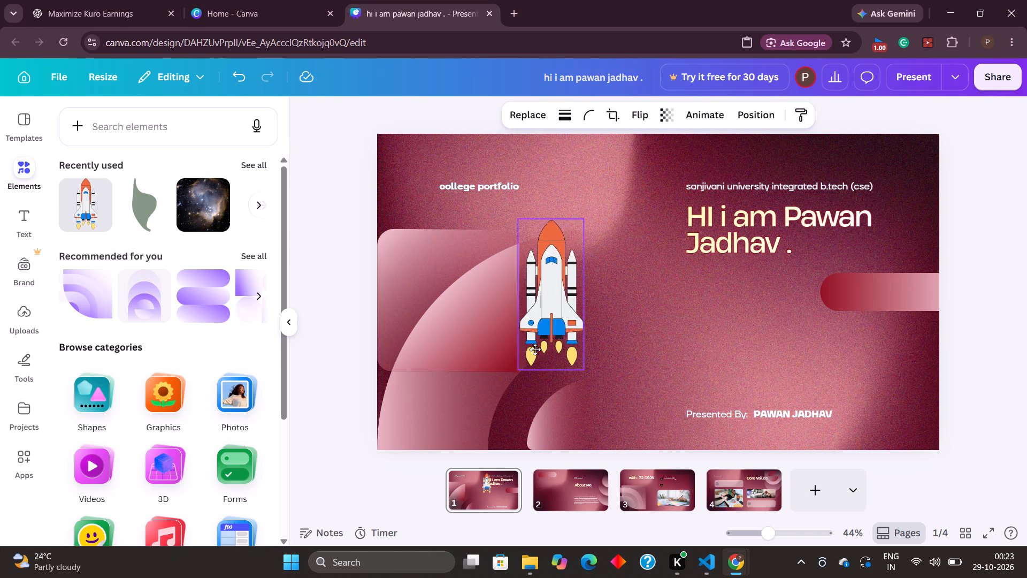
pyautogui.moveTo(535, 349); pyautogui.dragTo(459, 354)
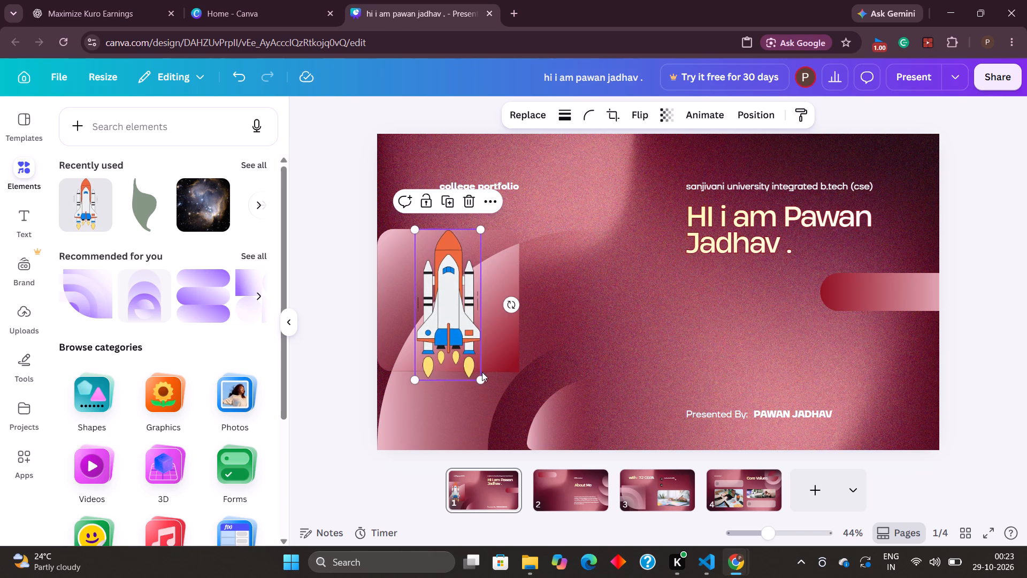
pyautogui.moveTo(482, 379); pyautogui.dragTo(488, 353)
pyautogui.moveTo(450, 314); pyautogui.dragTo(463, 322)
pyautogui.click(583, 337)
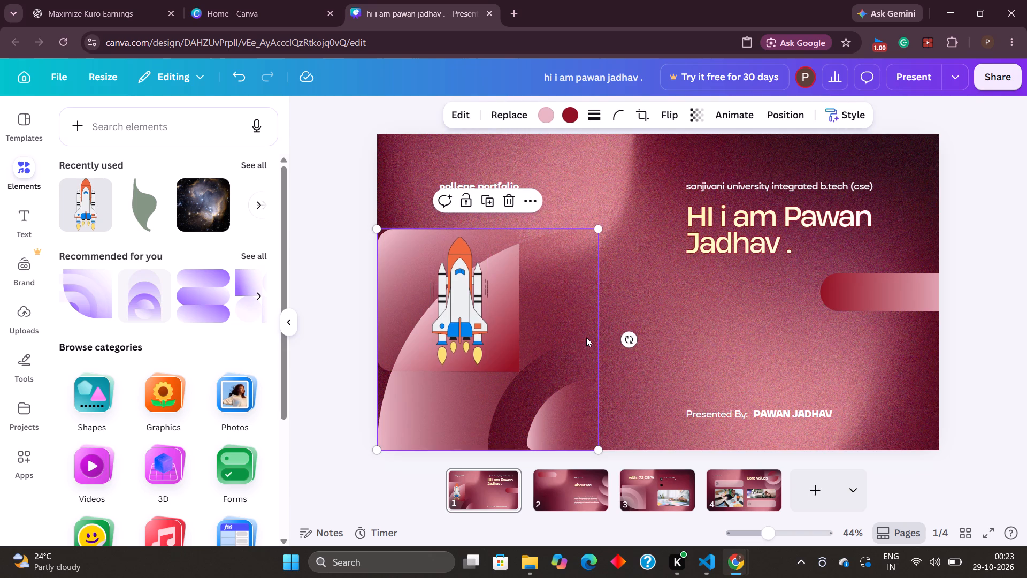
pyautogui.click(676, 343)
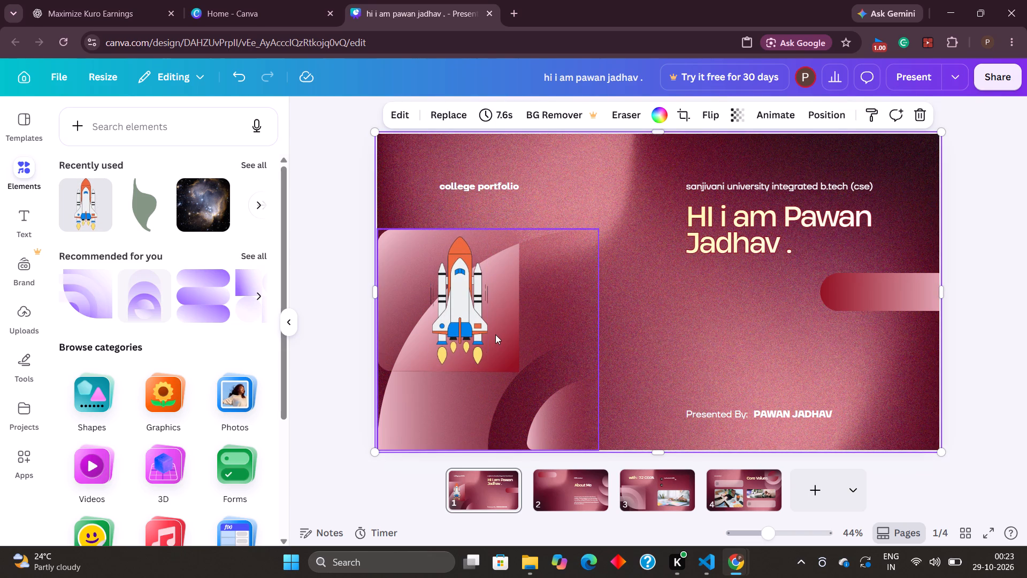
# Delete the red-to-pink rounded bar below the name heading on page 1.
pyautogui.click(855, 299)
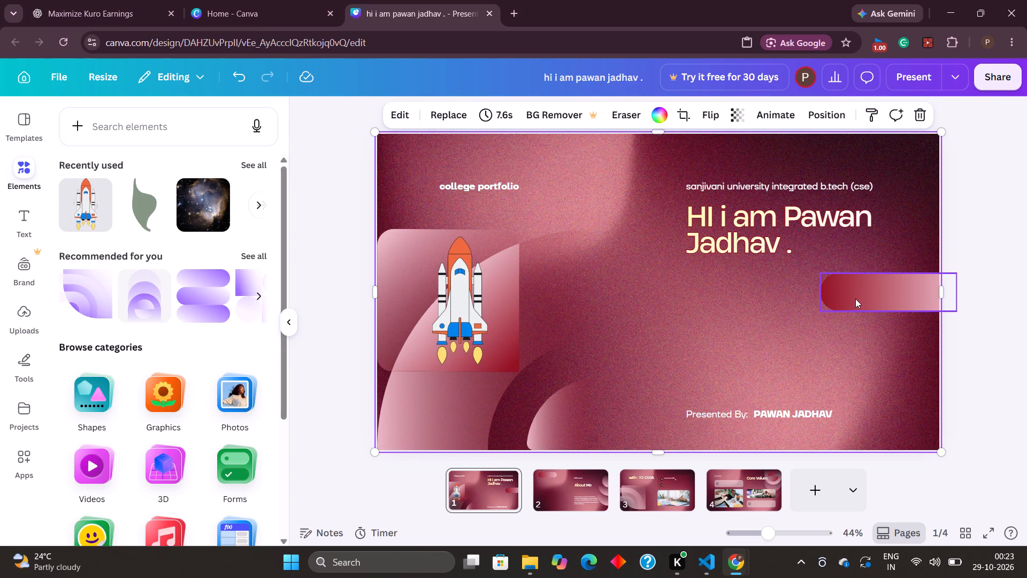
pyautogui.click(908, 247)
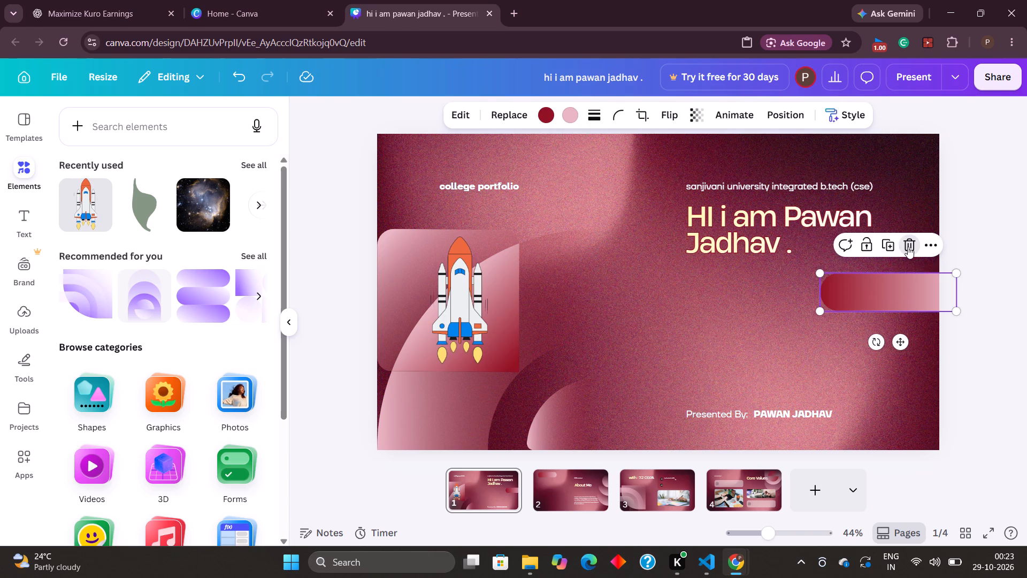
# Move the name heading on page 1 lower, towards the vertical middle of the page.
pyautogui.moveTo(750, 234); pyautogui.dragTo(750, 261)
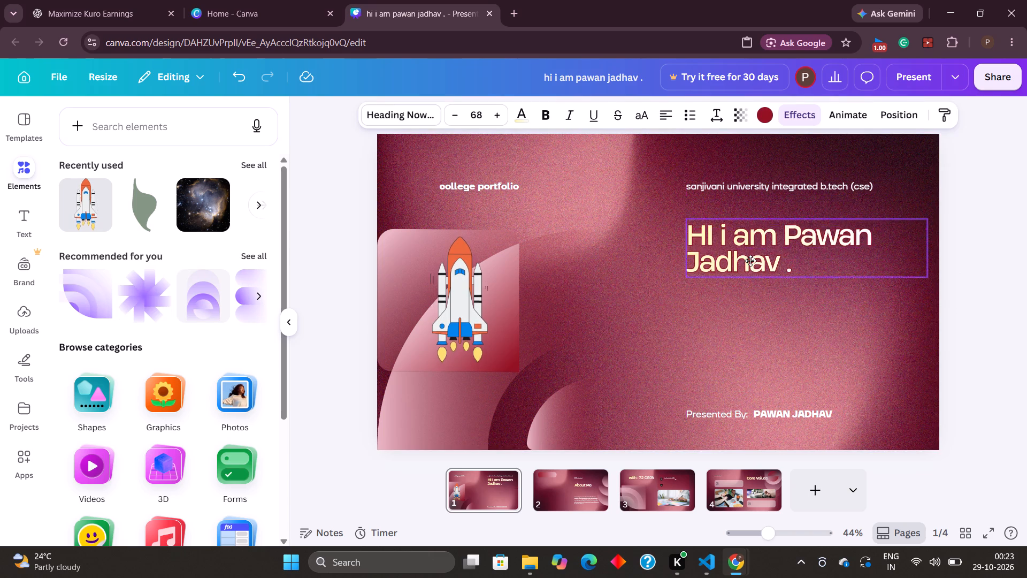
pyautogui.moveTo(750, 261); pyautogui.dragTo(749, 280)
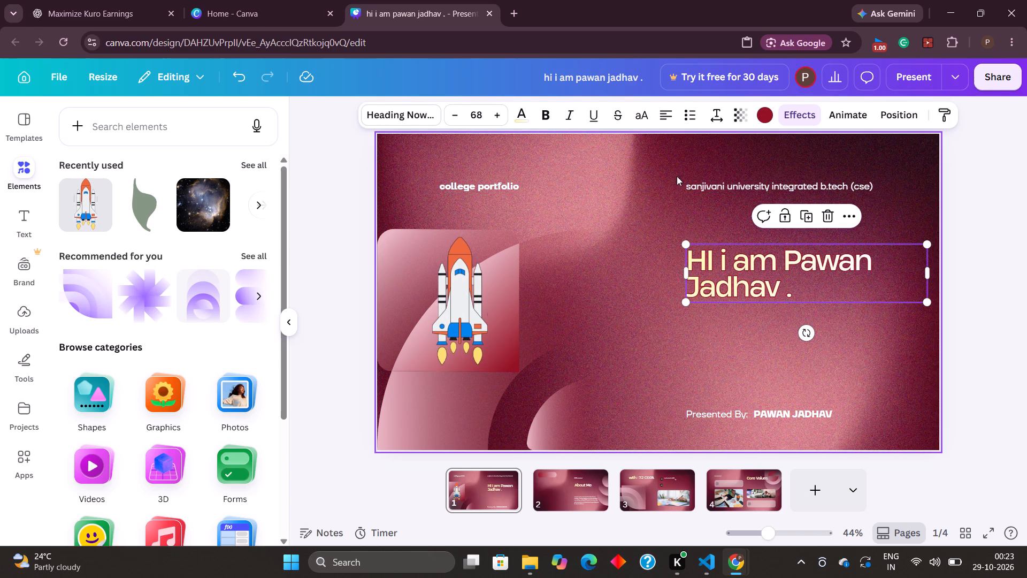
# Move the "college portfolio" text to the top of page 1, near the horizontal centre.
pyautogui.moveTo(503, 183); pyautogui.dragTo(601, 150)
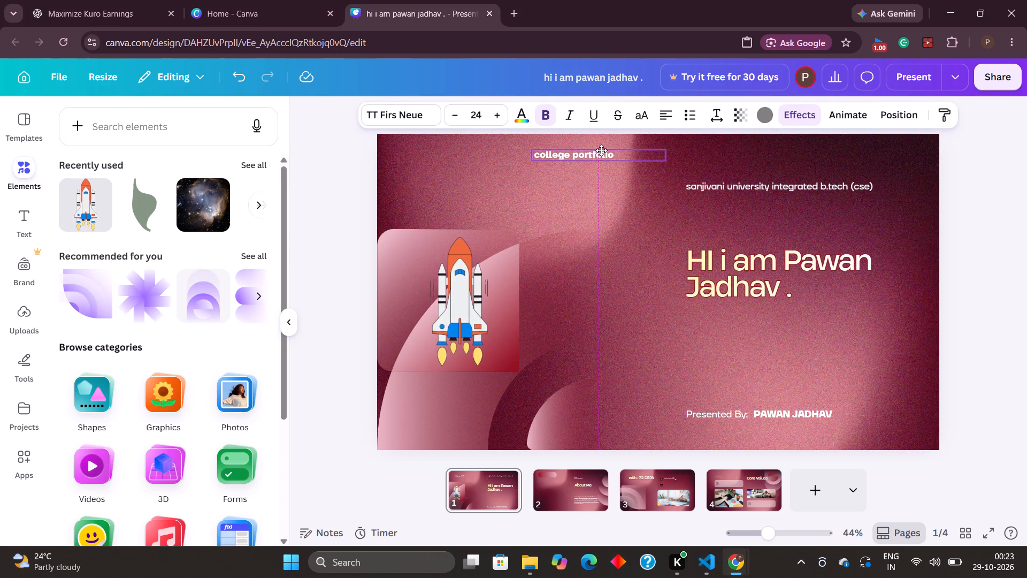
pyautogui.moveTo(601, 150); pyautogui.dragTo(622, 150)
# Move the "sanjivani university integrated b.tech (cse)" line below the name heading on page 1.
pyautogui.moveTo(756, 181); pyautogui.dragTo(753, 340)
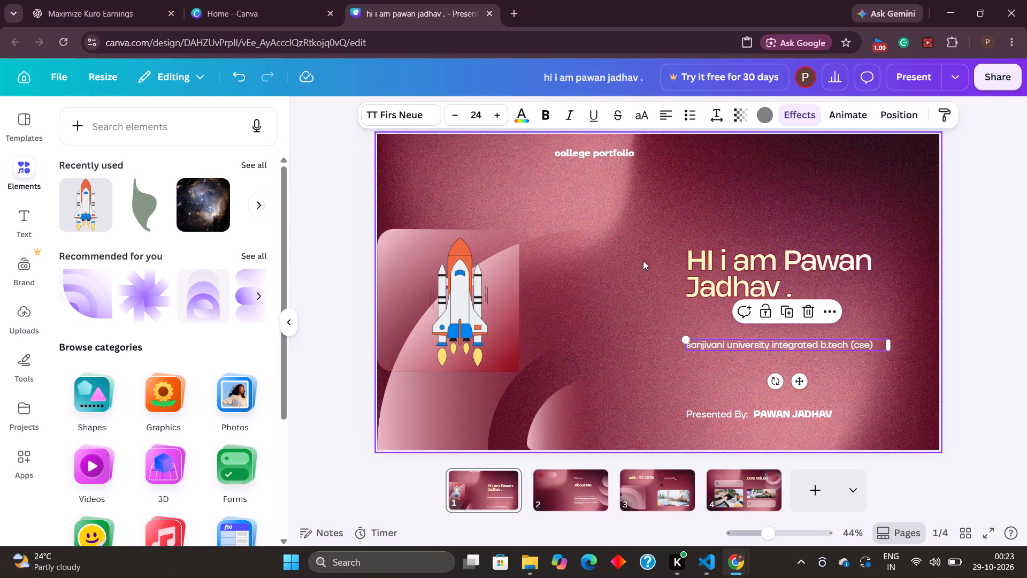
# Shift the "college portfolio" text slightly down from the top edge of page 1.
pyautogui.moveTo(598, 150); pyautogui.dragTo(610, 173)
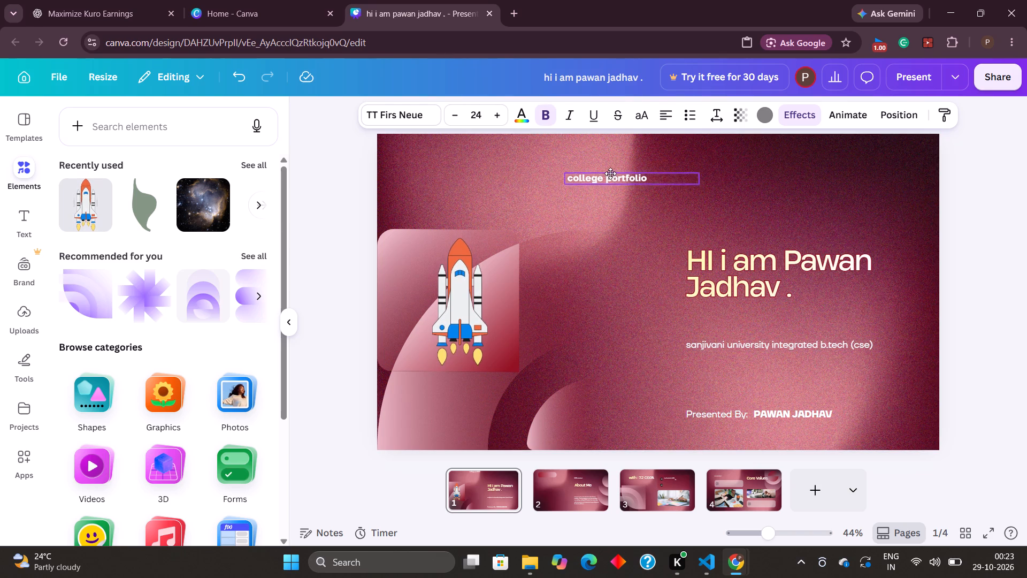
pyautogui.moveTo(610, 173); pyautogui.dragTo(607, 170)
pyautogui.click(607, 170)
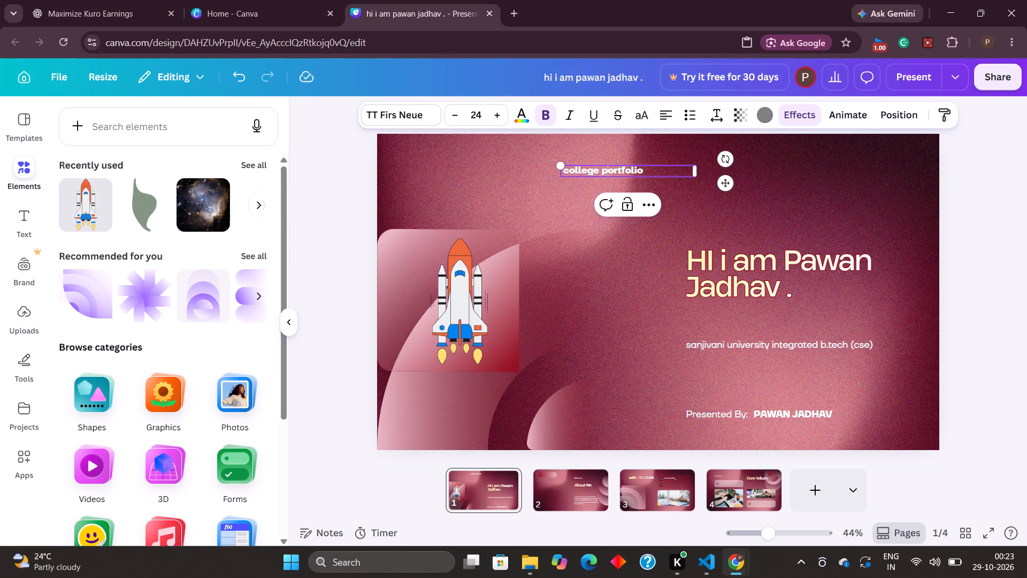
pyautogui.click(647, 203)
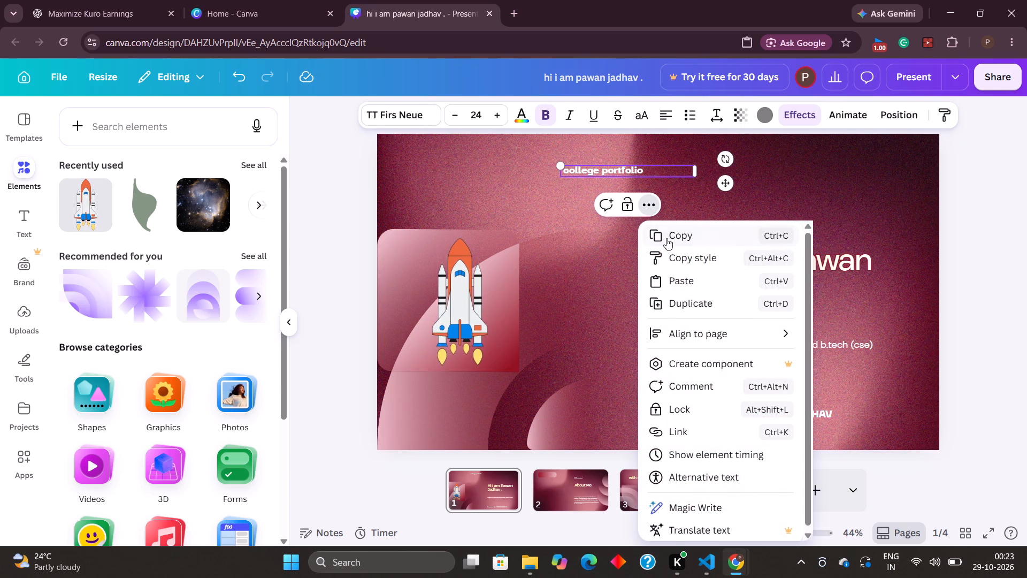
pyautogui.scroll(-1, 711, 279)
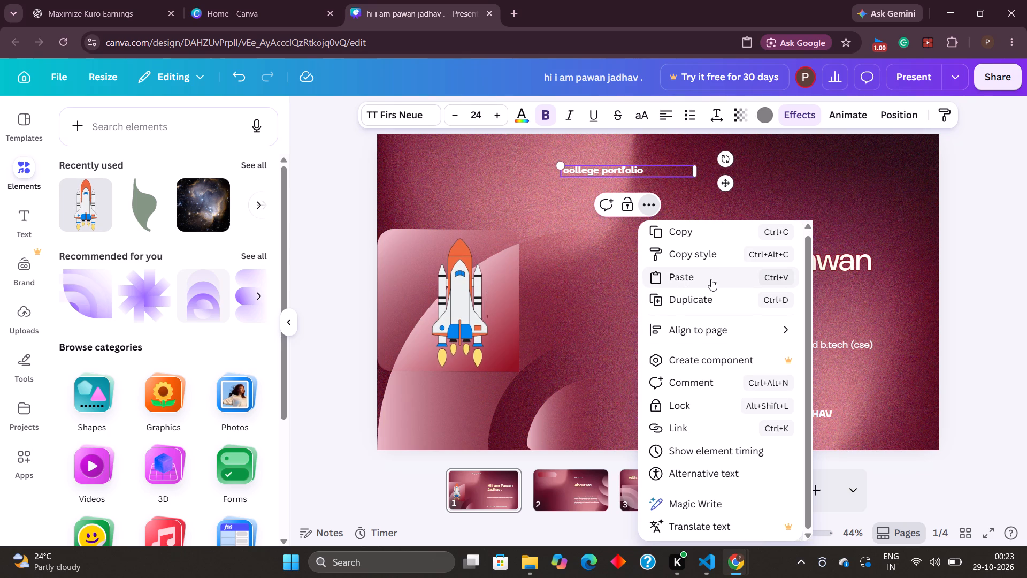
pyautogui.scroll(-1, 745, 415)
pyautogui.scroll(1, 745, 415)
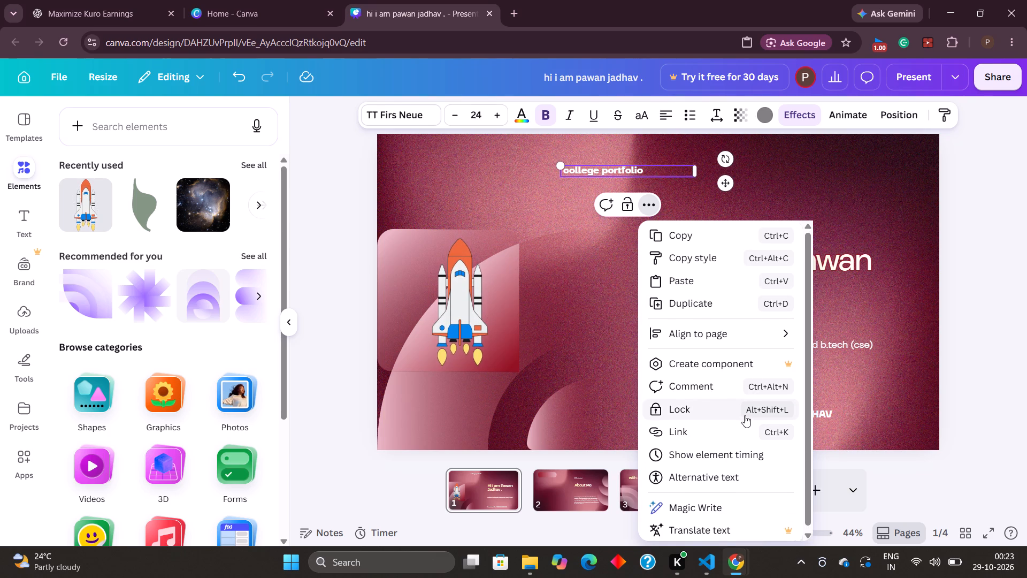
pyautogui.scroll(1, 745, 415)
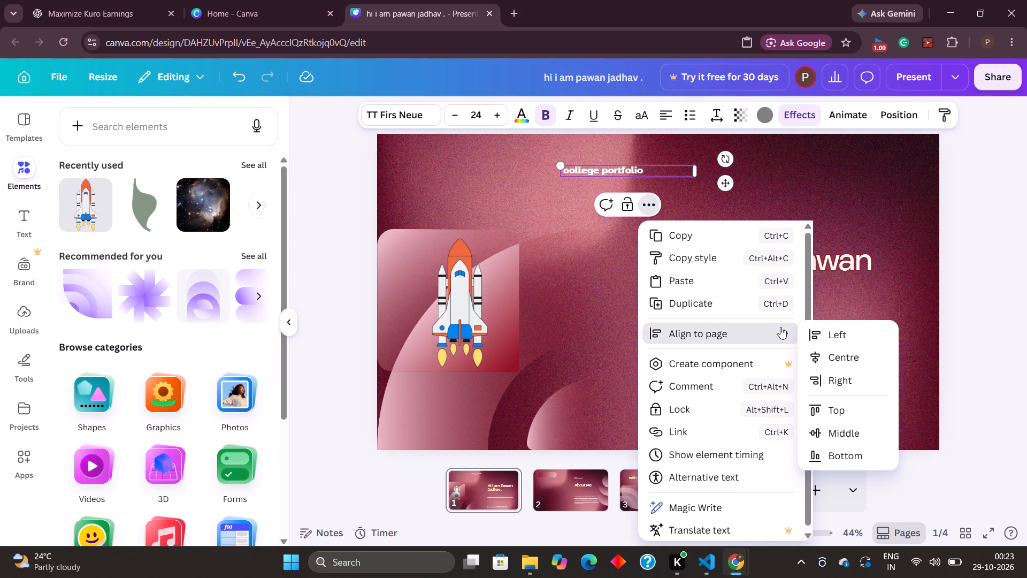
# Enlarge "college portfolio" to font size 42, raise it slightly and widen its text box to fit on one line.
pyautogui.click(495, 110)
pyautogui.tripleClick(495, 110)
pyautogui.tripleClick(495, 110)
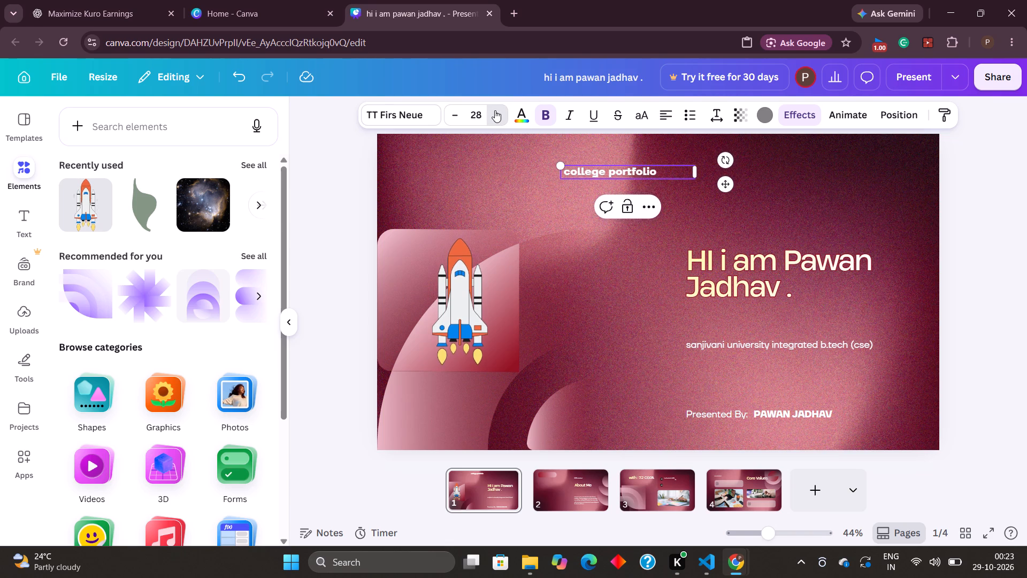
pyautogui.tripleClick(495, 110)
pyautogui.tripleClick(495, 110)
pyautogui.tripleClick(495, 110)
pyautogui.tripleClick(495, 110)
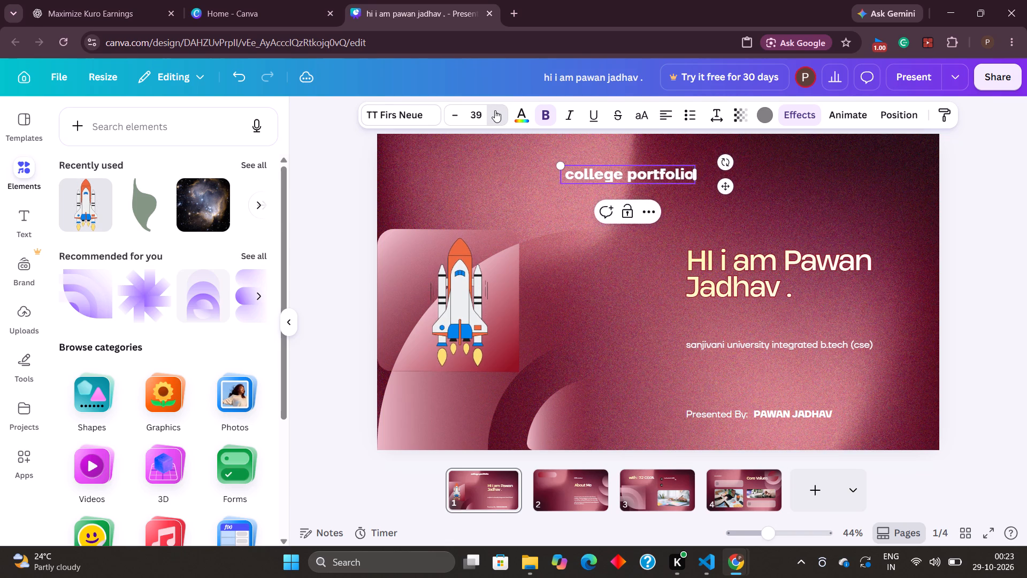
pyautogui.doubleClick(454, 111)
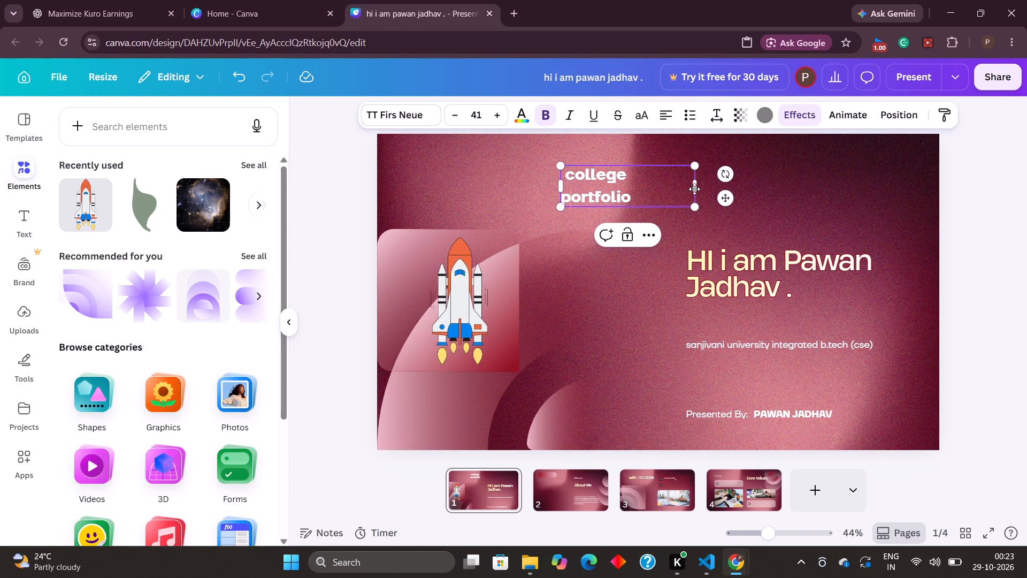
pyautogui.moveTo(694, 187); pyautogui.dragTo(699, 169)
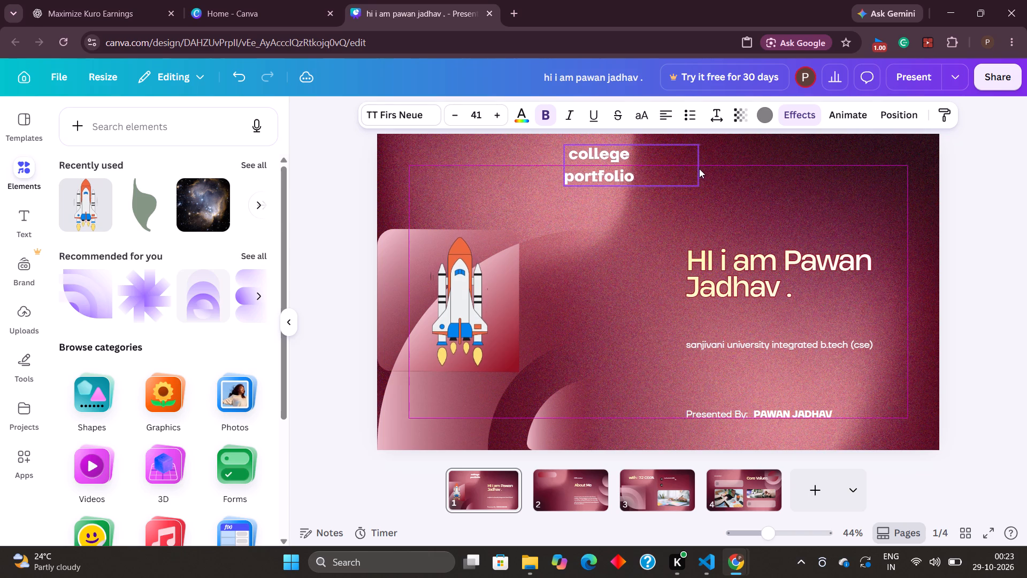
pyautogui.moveTo(699, 169); pyautogui.dragTo(701, 170)
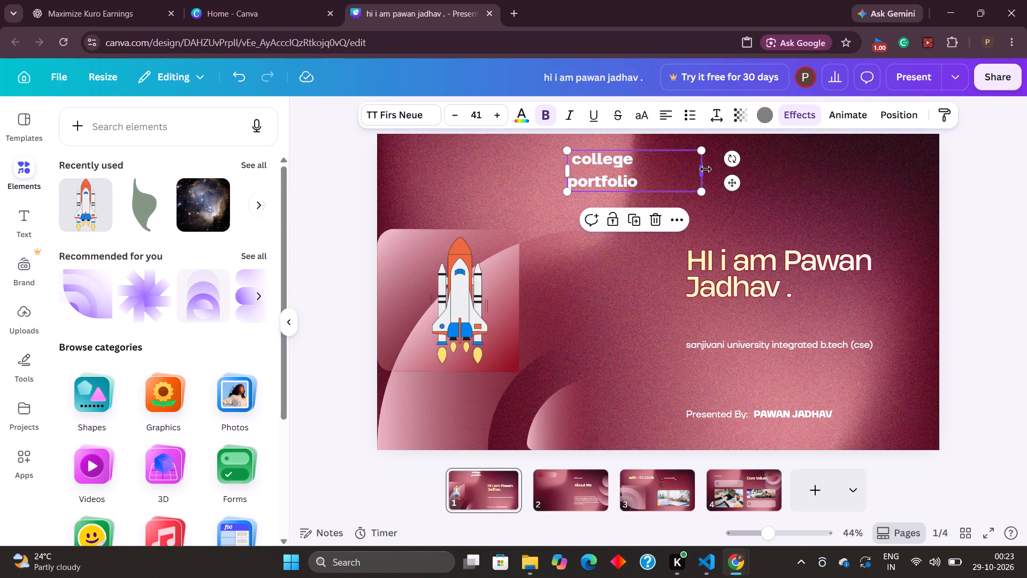
pyautogui.moveTo(706, 169); pyautogui.dragTo(732, 168)
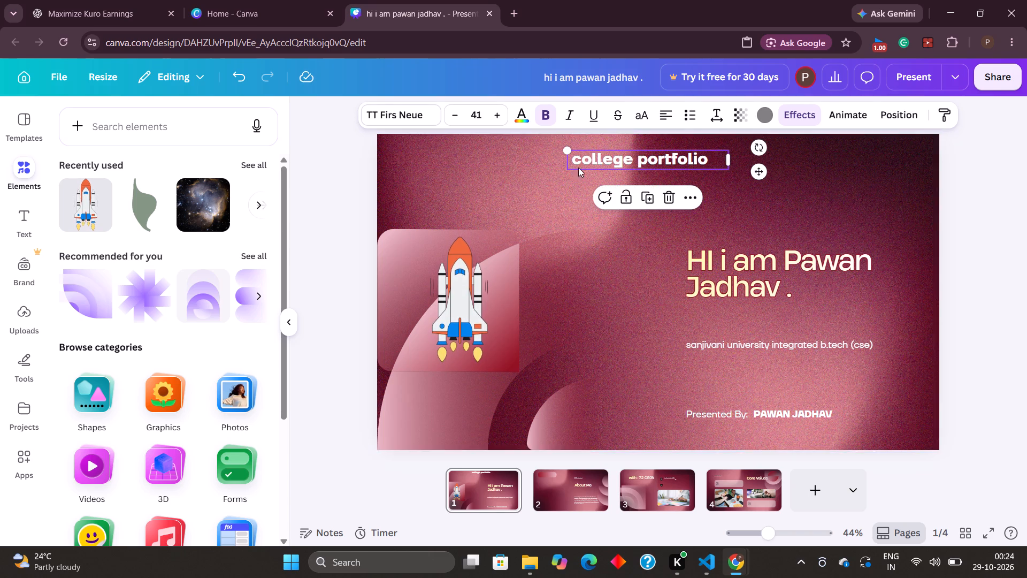
pyautogui.click(496, 111)
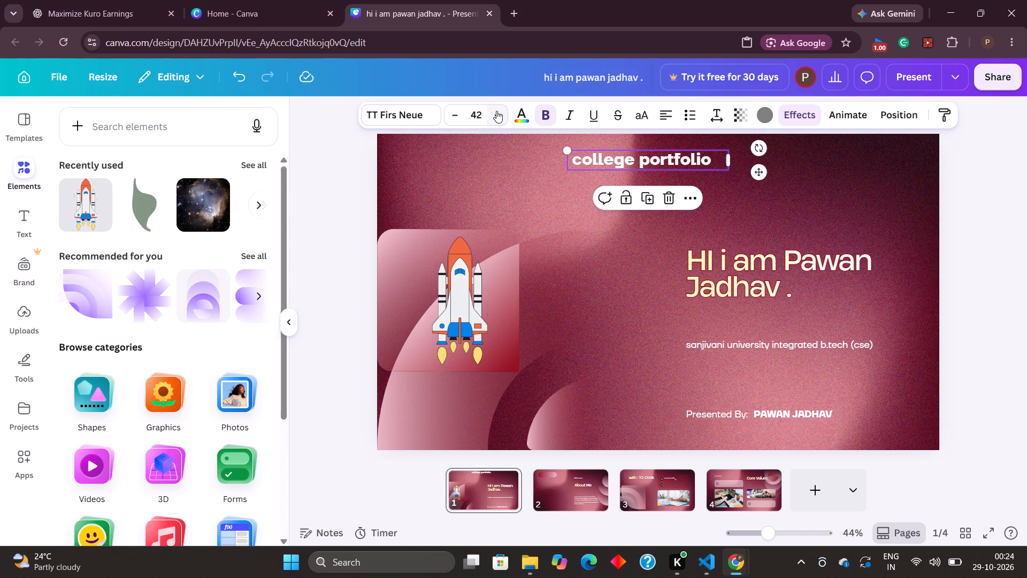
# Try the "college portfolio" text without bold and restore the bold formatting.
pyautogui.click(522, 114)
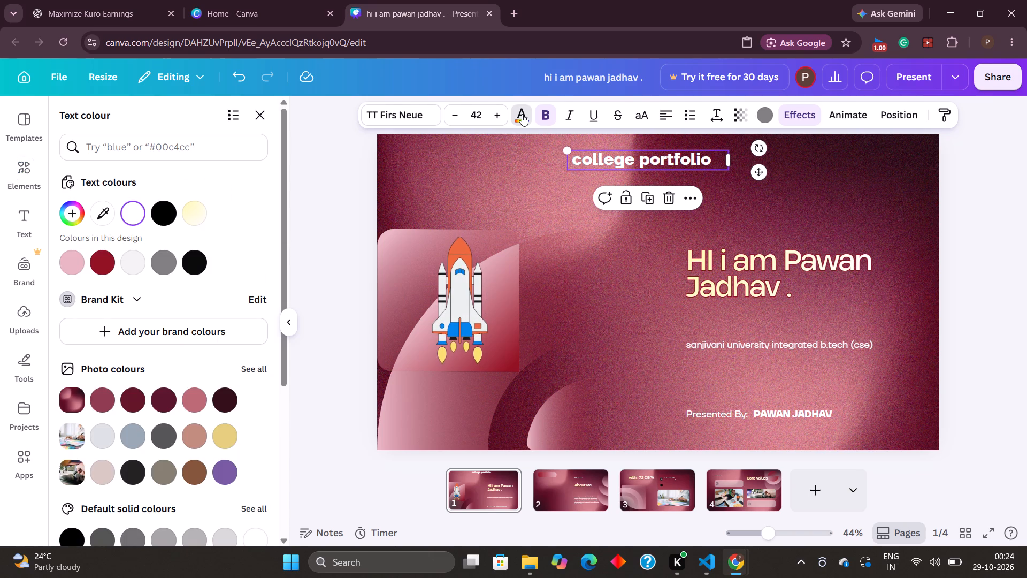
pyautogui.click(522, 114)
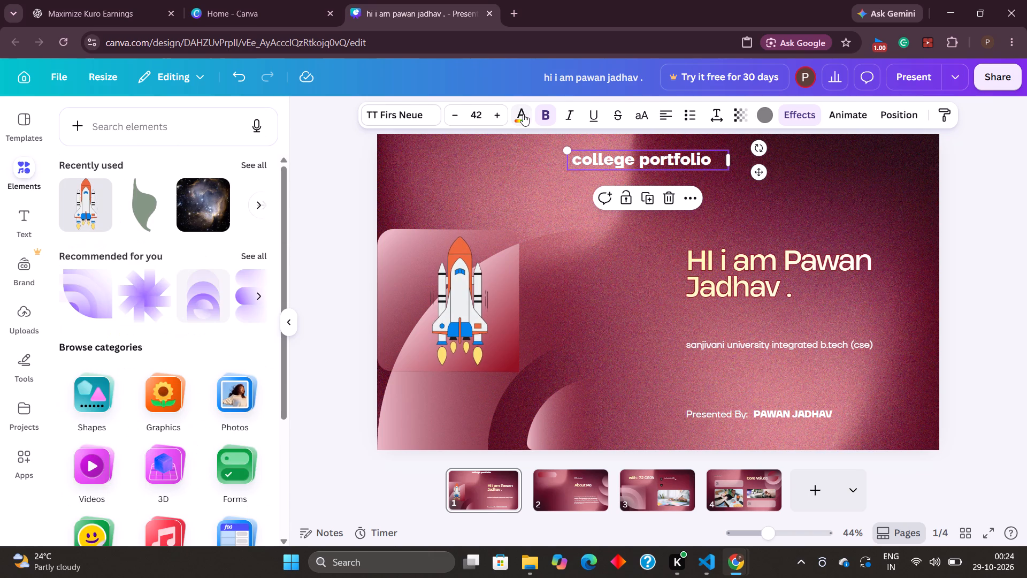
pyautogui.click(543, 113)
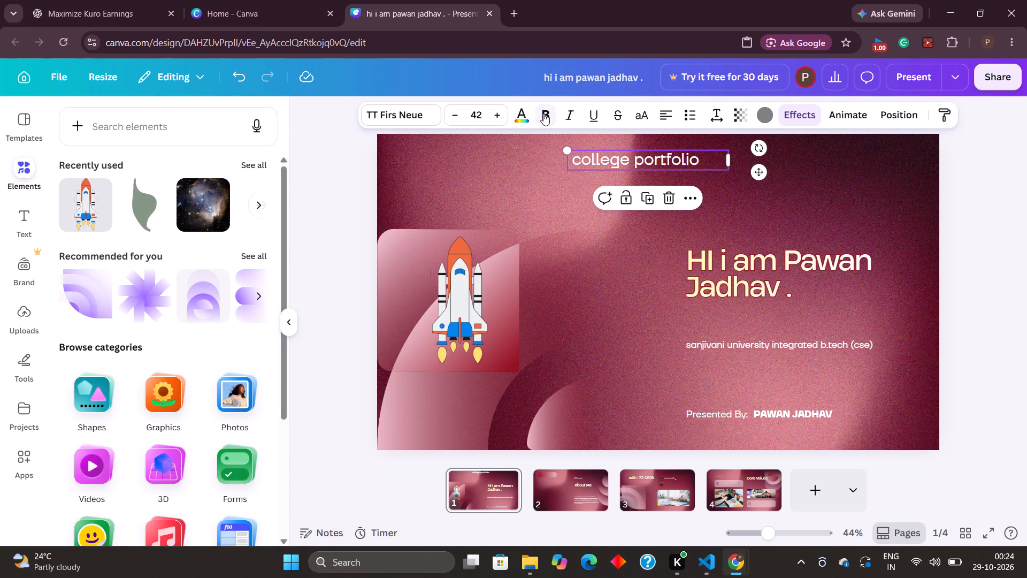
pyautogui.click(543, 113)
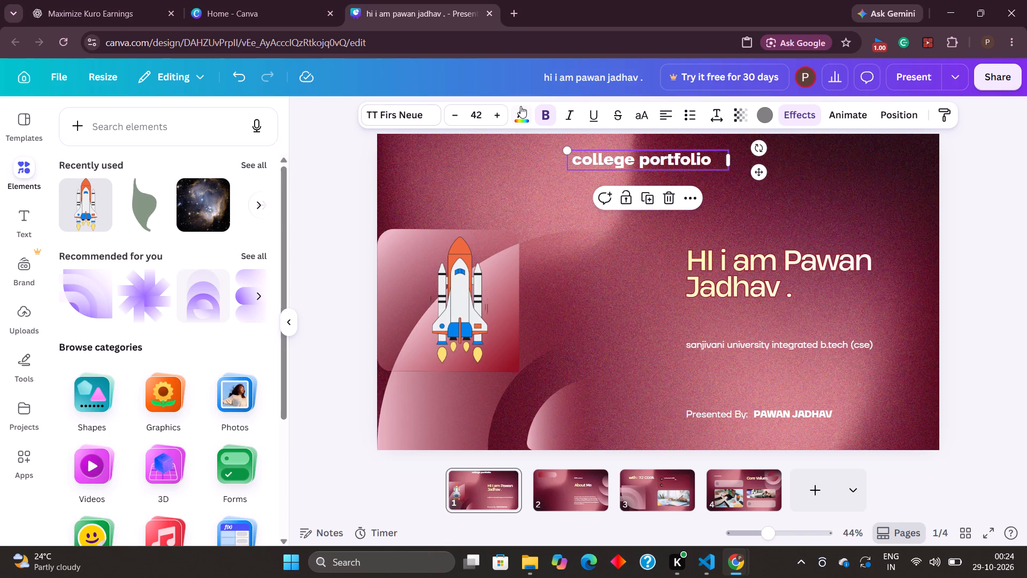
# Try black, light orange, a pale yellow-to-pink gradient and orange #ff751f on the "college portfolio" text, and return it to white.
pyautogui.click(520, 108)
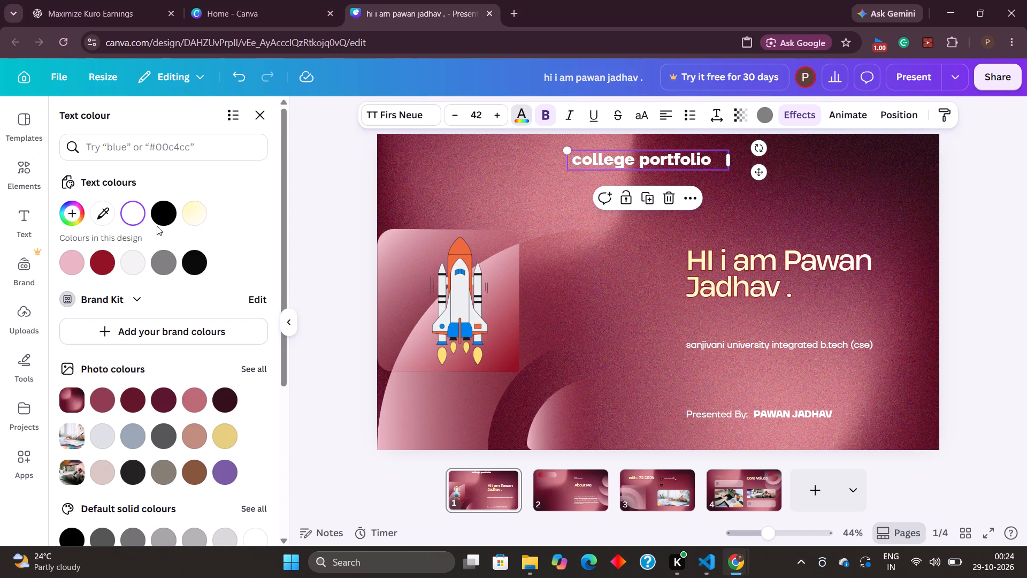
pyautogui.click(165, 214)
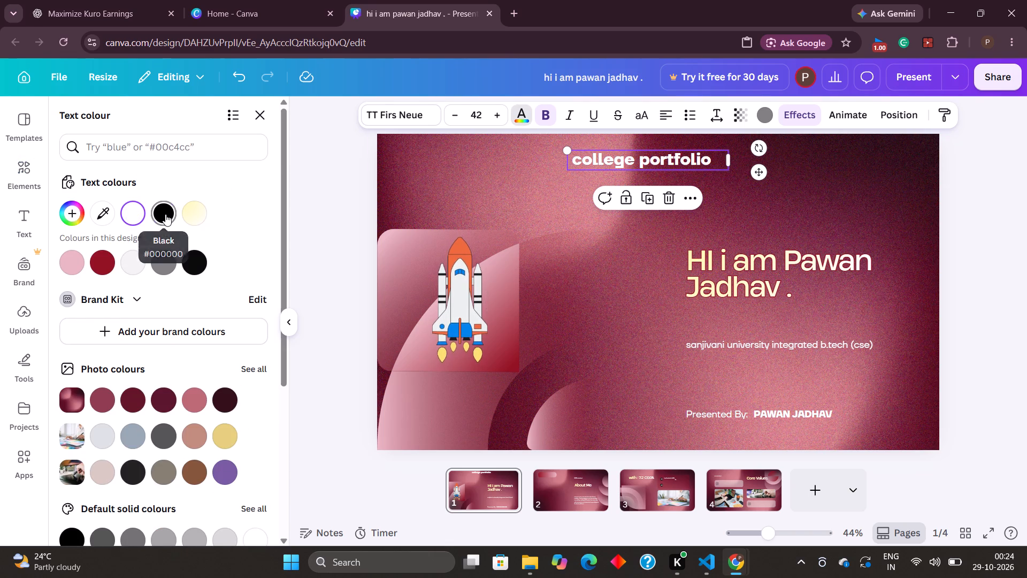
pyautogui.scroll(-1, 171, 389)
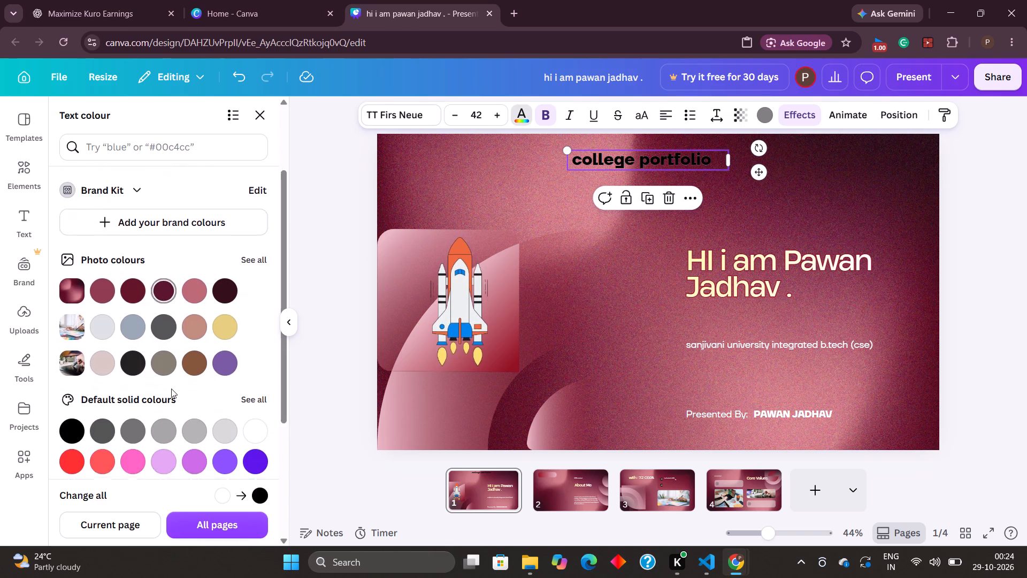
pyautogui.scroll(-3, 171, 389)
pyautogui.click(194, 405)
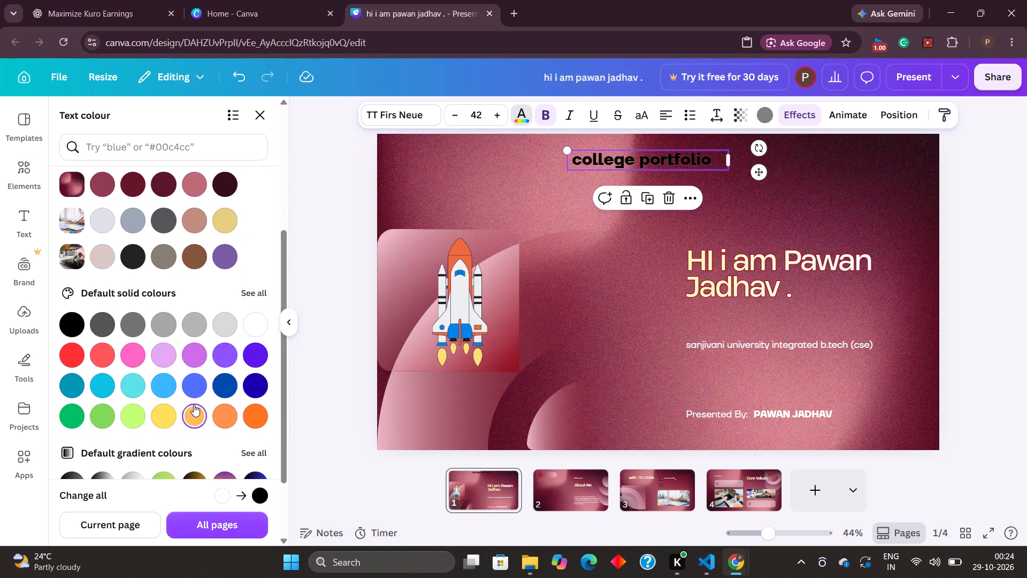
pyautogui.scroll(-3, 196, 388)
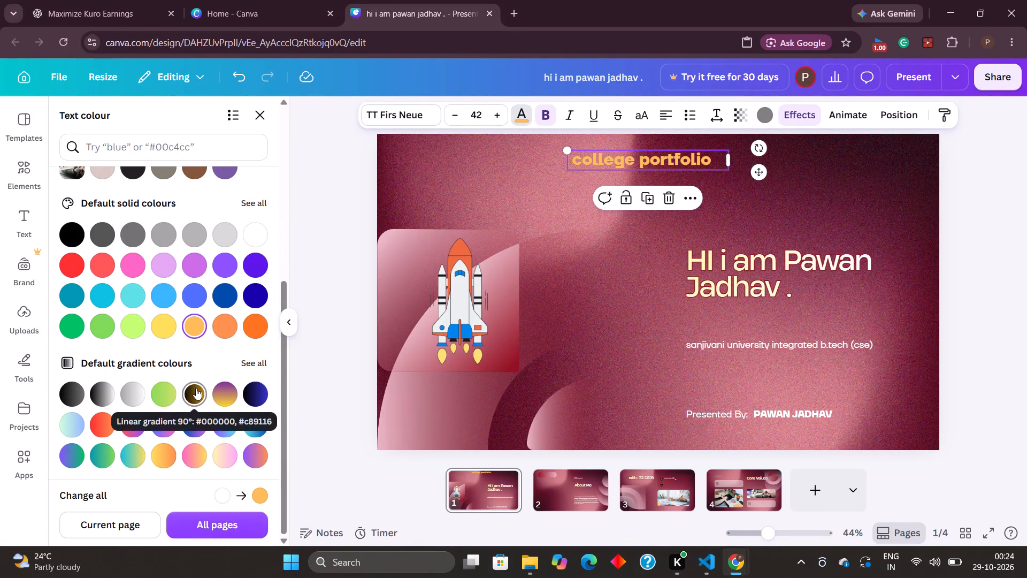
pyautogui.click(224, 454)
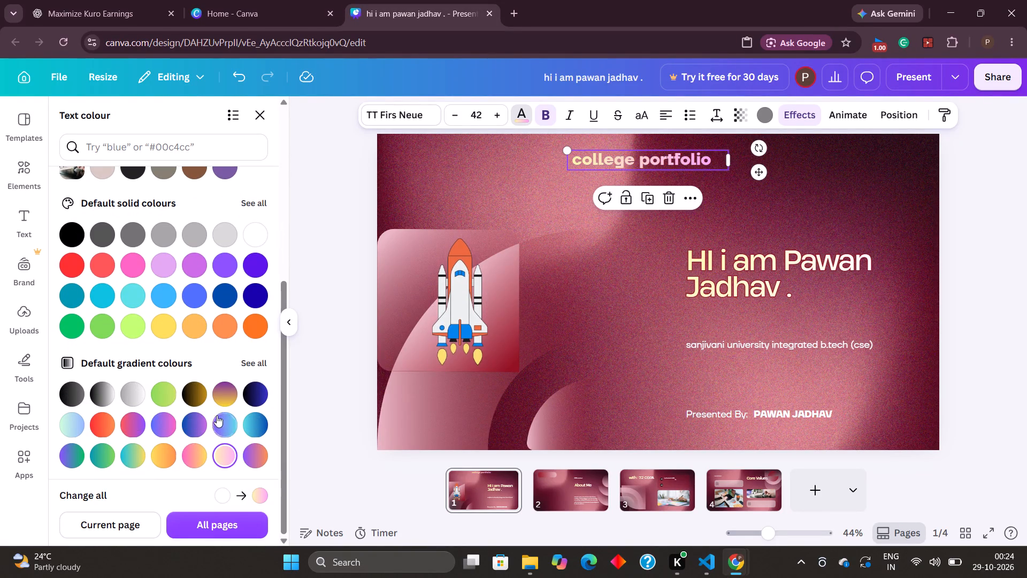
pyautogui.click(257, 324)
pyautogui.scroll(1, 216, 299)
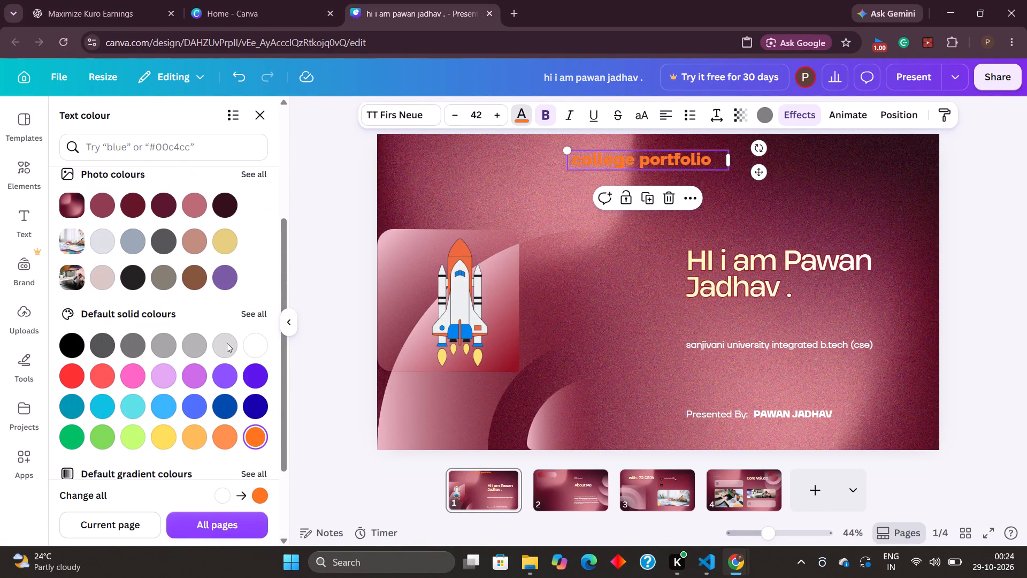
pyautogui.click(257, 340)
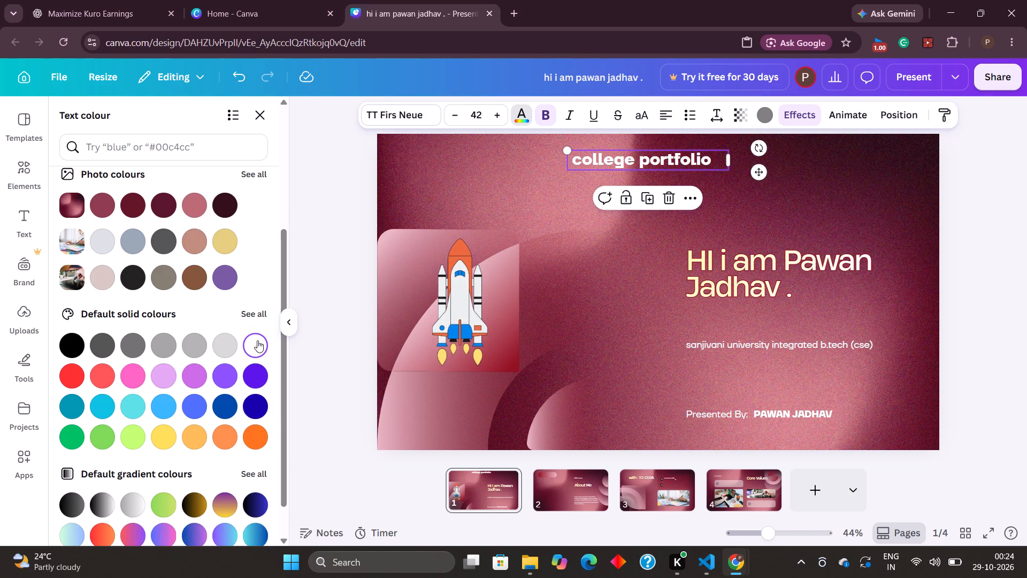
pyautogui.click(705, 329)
# Change the name heading's text colour on page 1 to the near-black already used in this design.
pyautogui.click(768, 271)
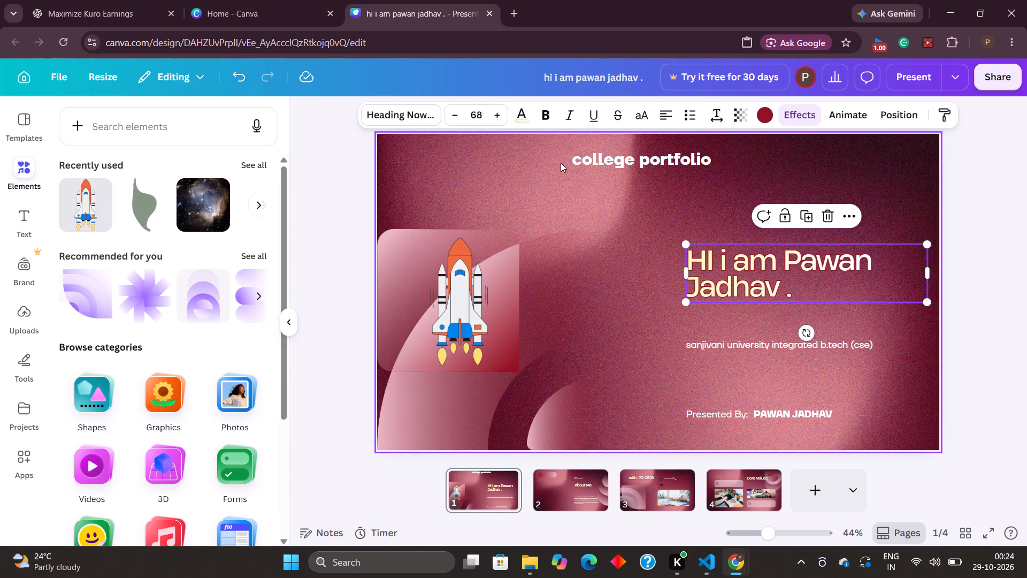
pyautogui.click(519, 112)
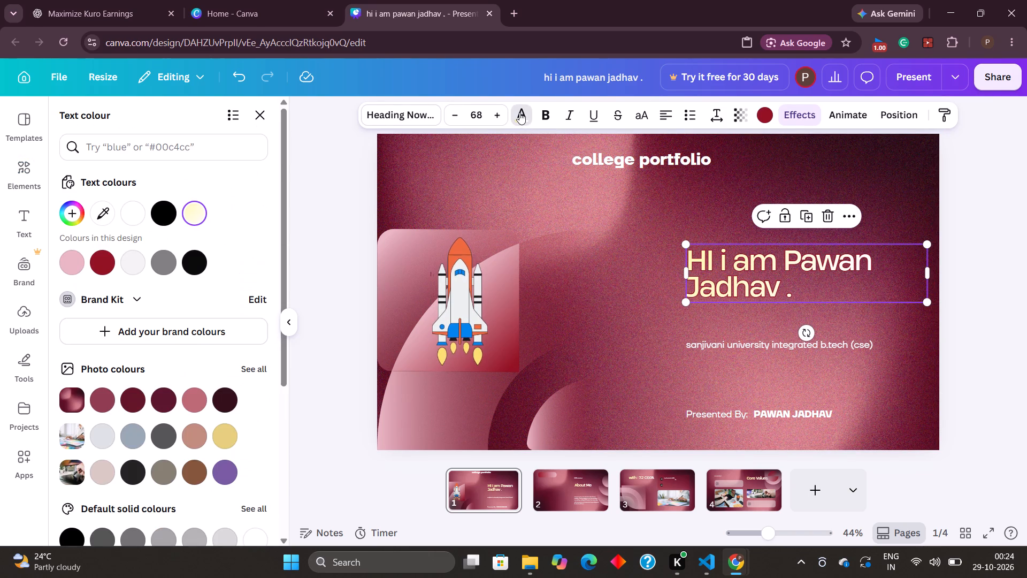
pyautogui.click(194, 261)
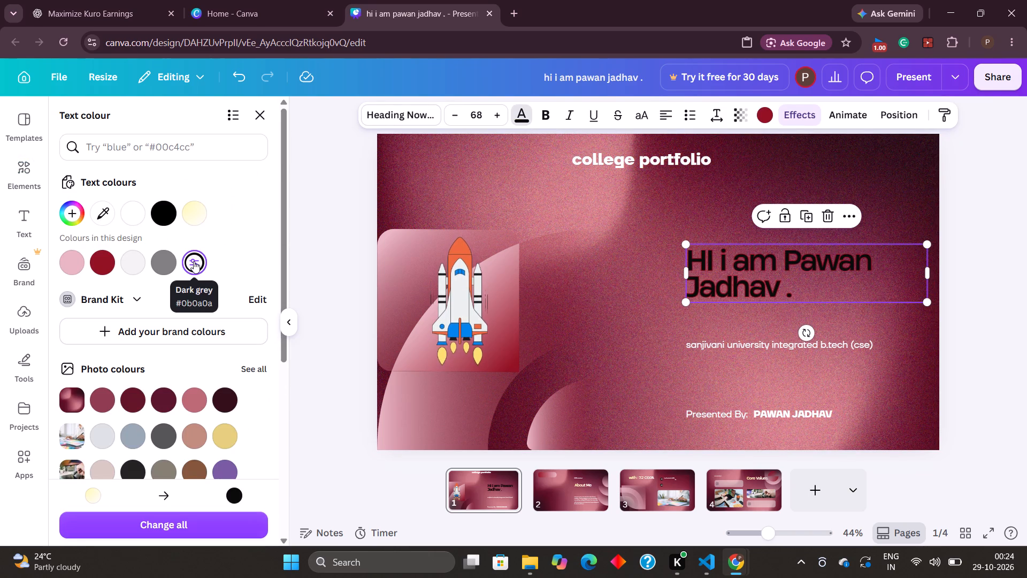
# Increase the "sanjivani university integrated b.tech (cse)" line on page 1 to font size 31.
pyautogui.click(734, 340)
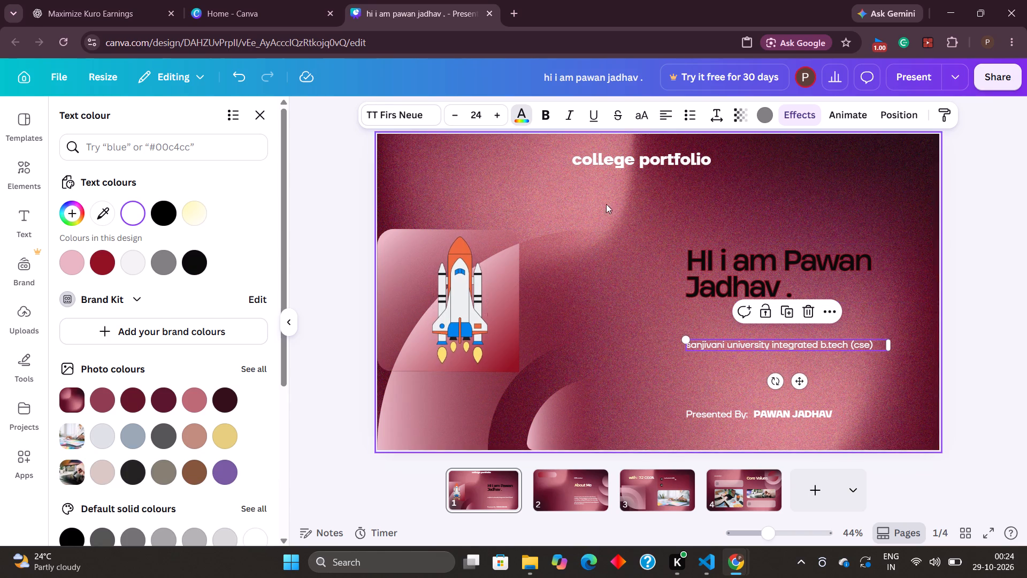
pyautogui.tripleClick(500, 109)
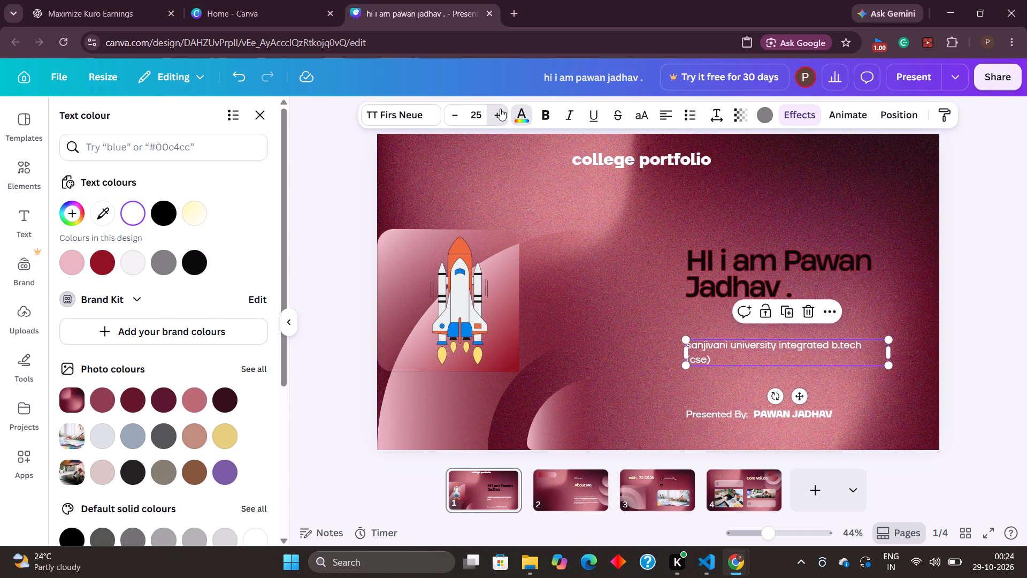
pyautogui.click(500, 109)
pyautogui.tripleClick(500, 109)
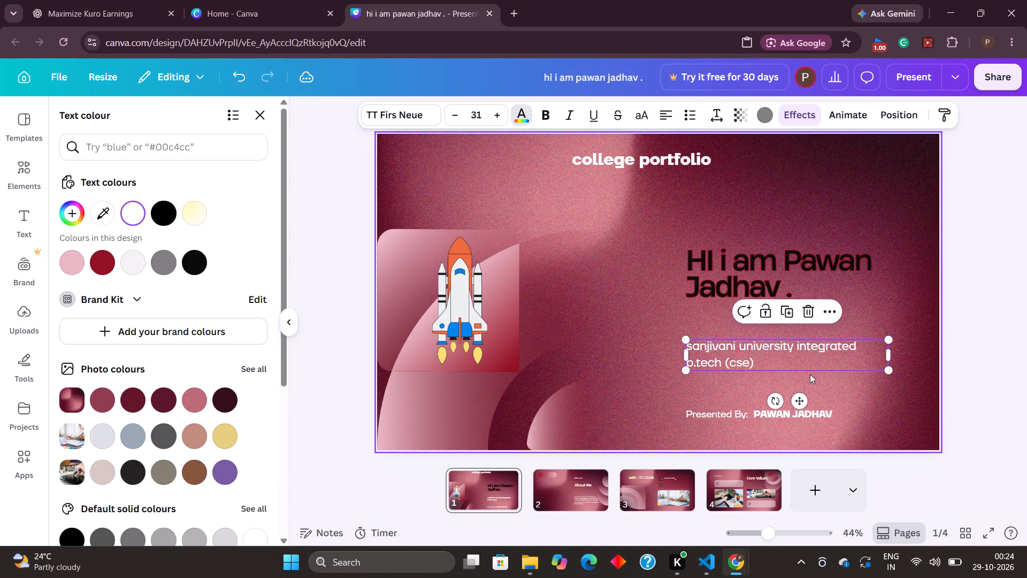
# Widen the "sanjivani university integrated b.tech (cse)" text box on page 1 leftward so "b.tech" fits on its first line.
pyautogui.click(686, 353)
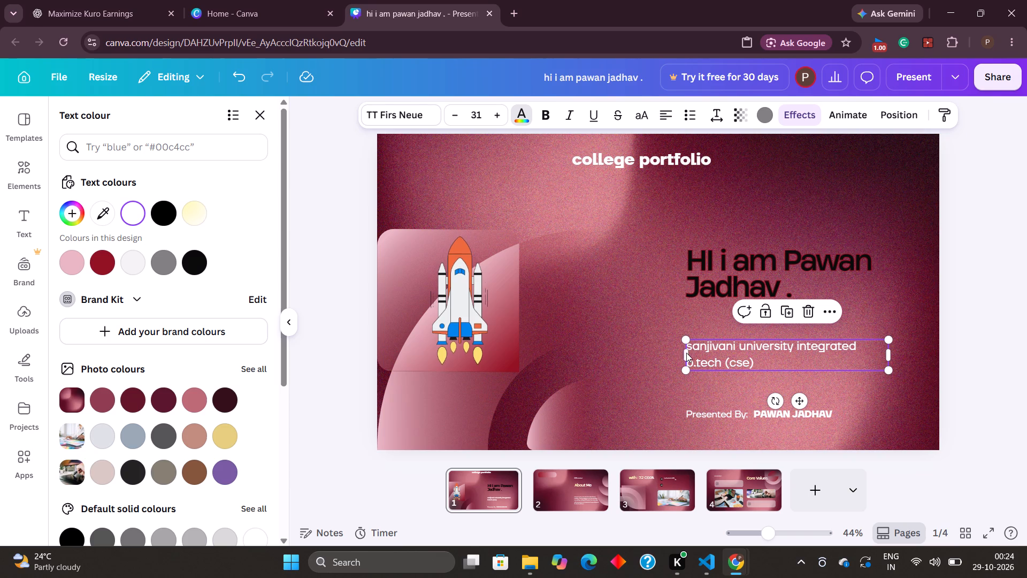
pyautogui.moveTo(684, 354); pyautogui.dragTo(674, 354)
pyautogui.moveTo(674, 354); pyautogui.dragTo(647, 355)
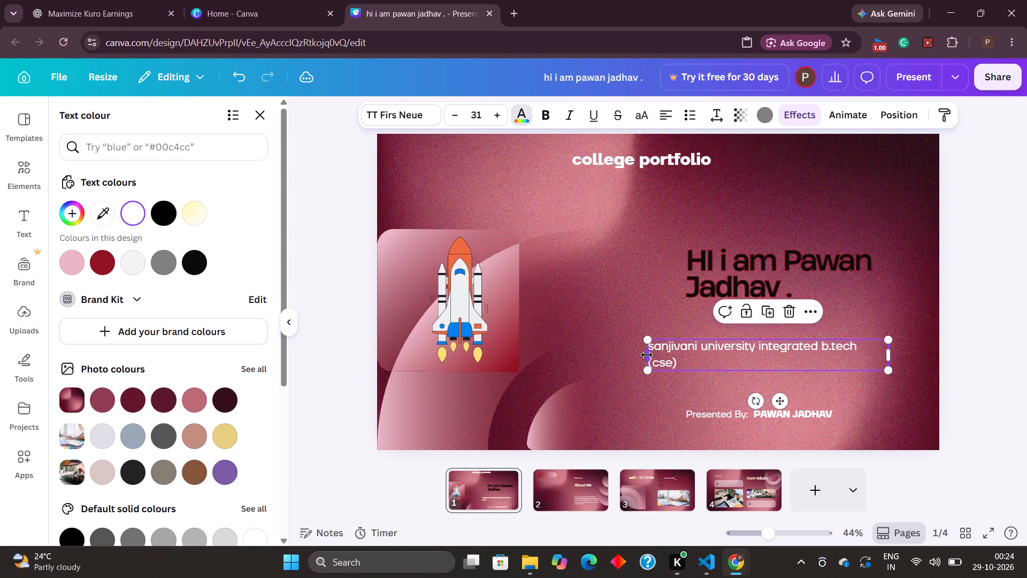
pyautogui.click(672, 402)
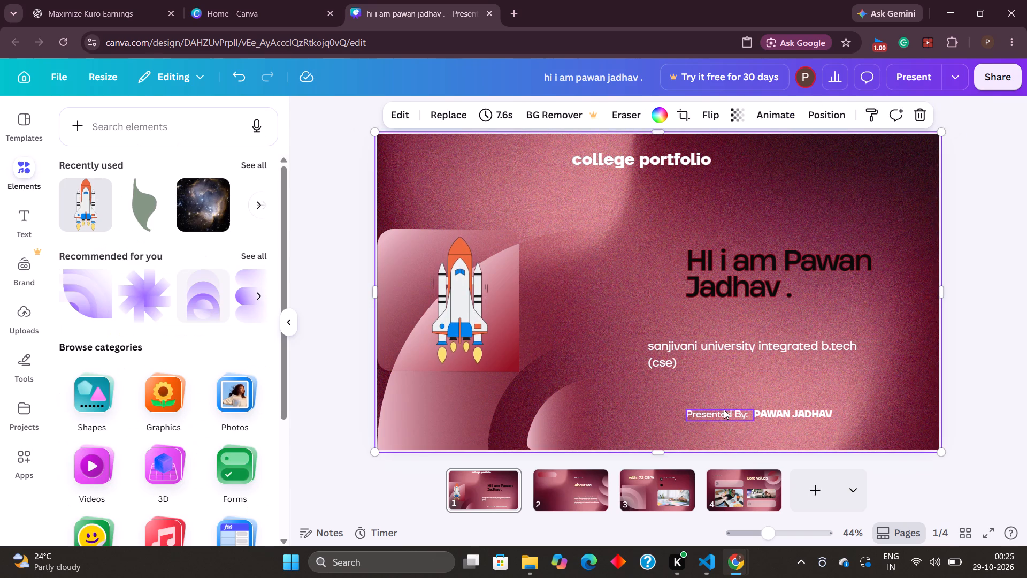
# Move "Presented By:" and the presenter's name to the bottom centre of page 1, aligned side by side on one line.
pyautogui.moveTo(733, 414); pyautogui.dragTo(617, 428)
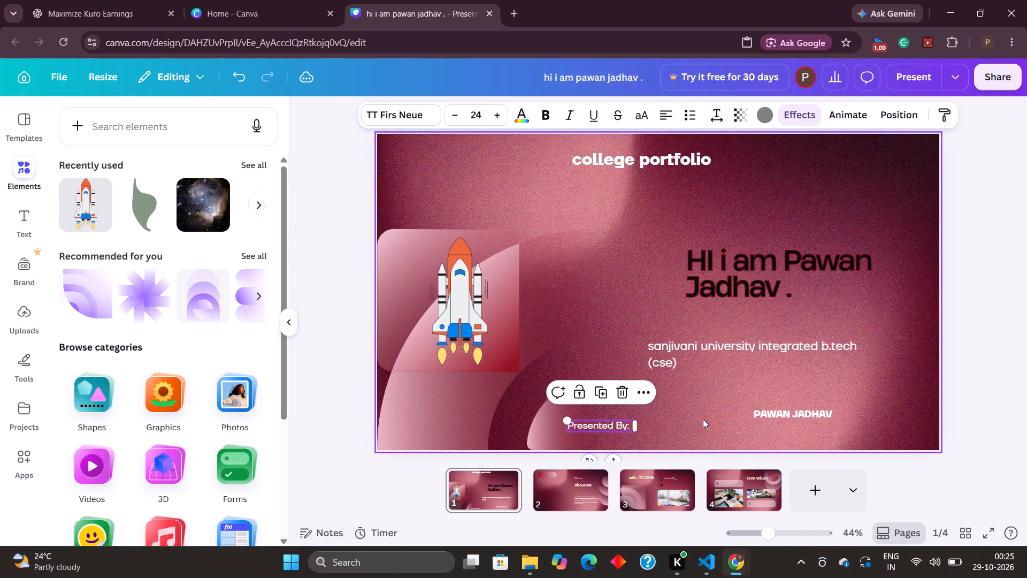
pyautogui.moveTo(772, 412); pyautogui.dragTo(650, 430)
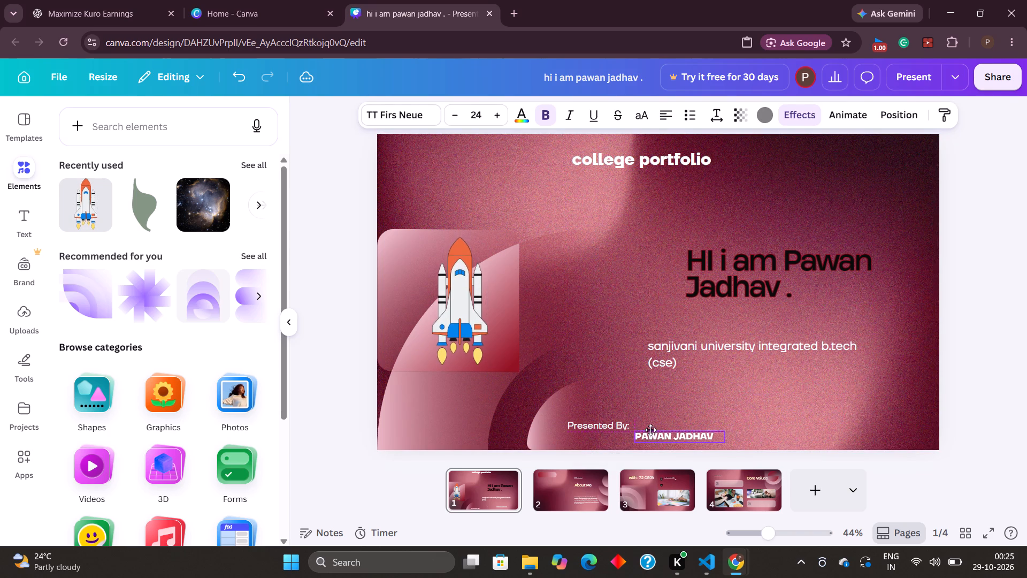
pyautogui.moveTo(650, 430); pyautogui.dragTo(650, 421)
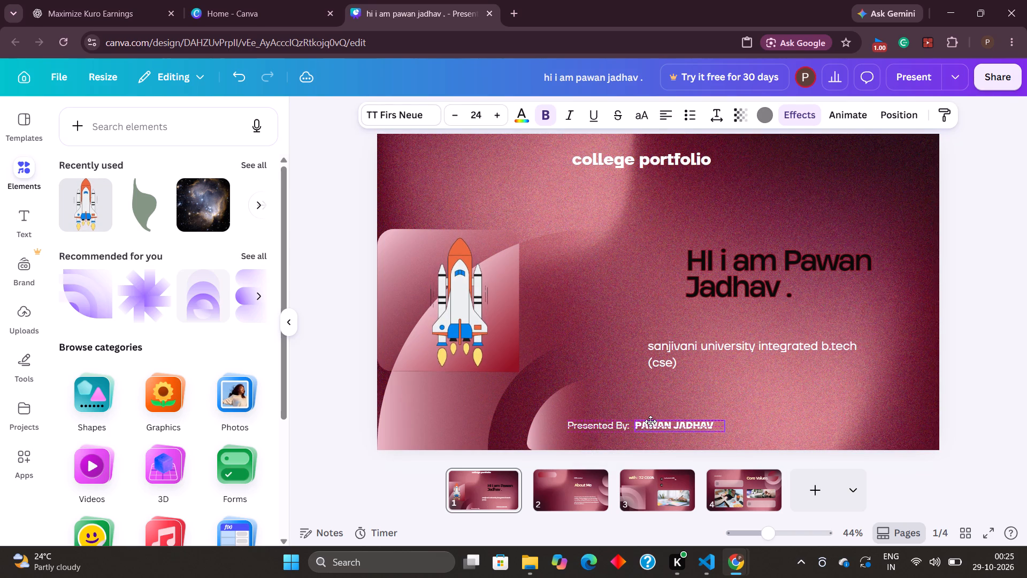
pyautogui.moveTo(650, 421); pyautogui.dragTo(650, 425)
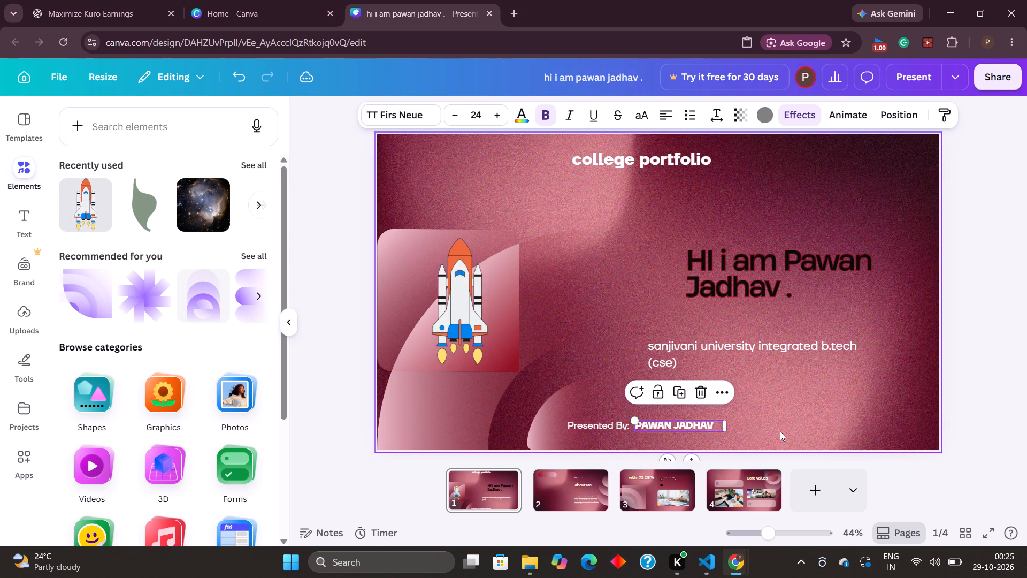
pyautogui.click(780, 431)
# Search the elements for "college students" and place the graduation cap and books graphic in the upper-left area of page 2.
pyautogui.click(580, 496)
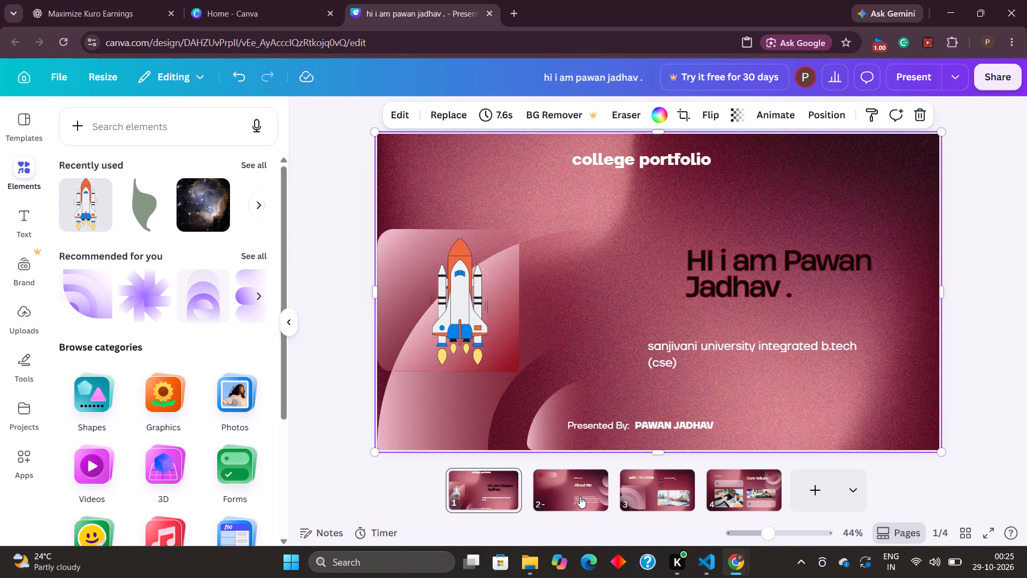
pyautogui.click(491, 178)
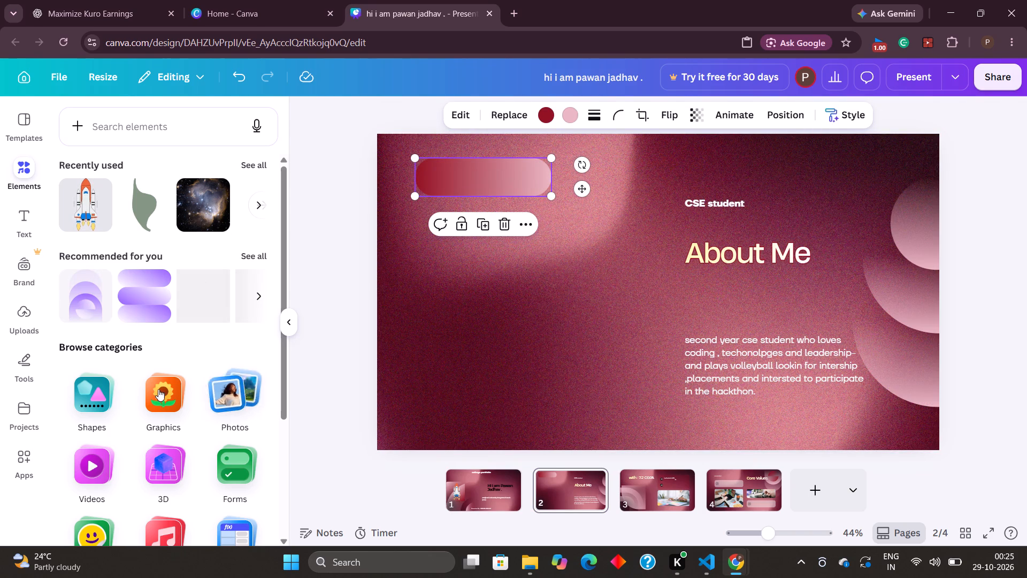
pyautogui.scroll(-2, 172, 399)
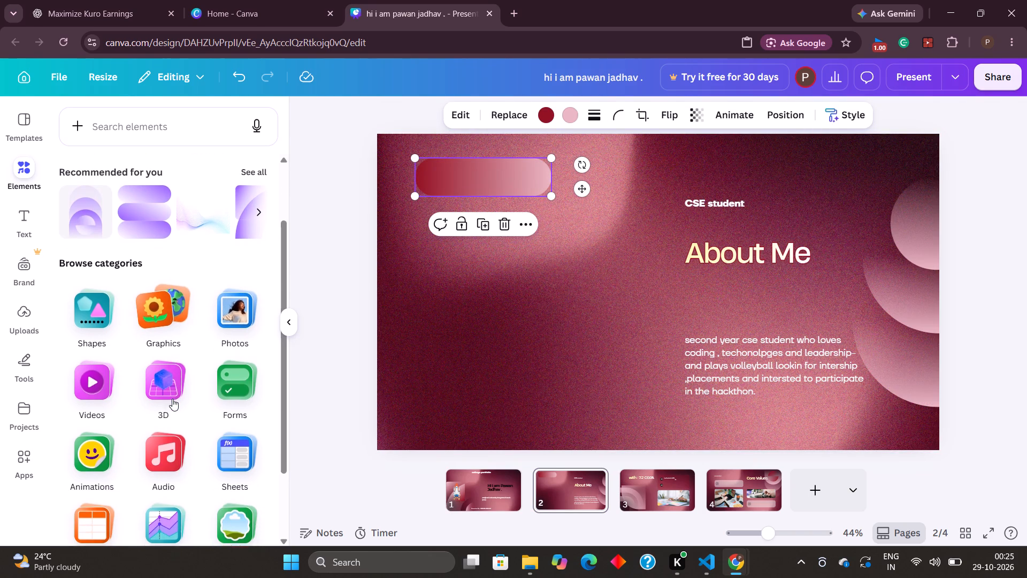
pyautogui.scroll(-4, 172, 399)
pyautogui.scroll(2, 172, 399)
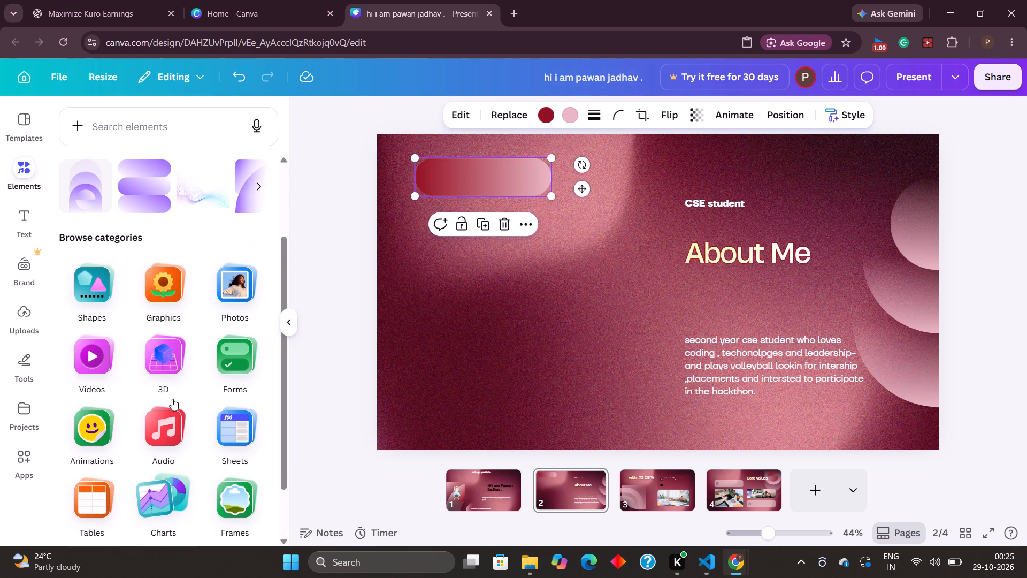
pyautogui.scroll(1, 172, 399)
pyautogui.scroll(3, 106, 233)
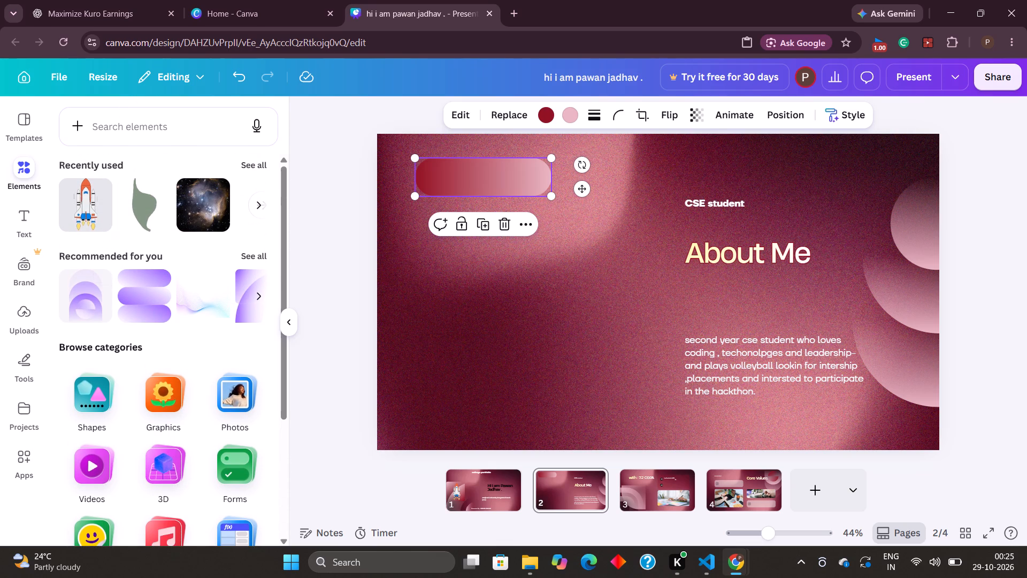
pyautogui.click(140, 132)
pyautogui.write('st')
pyautogui.write('udent')
pyautogui.press('space')
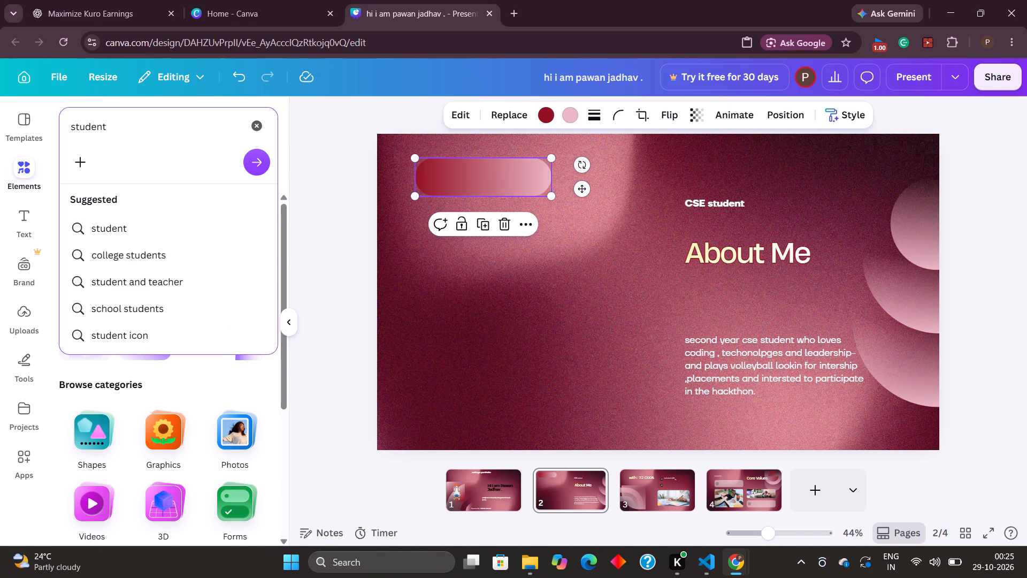
pyautogui.click(152, 252)
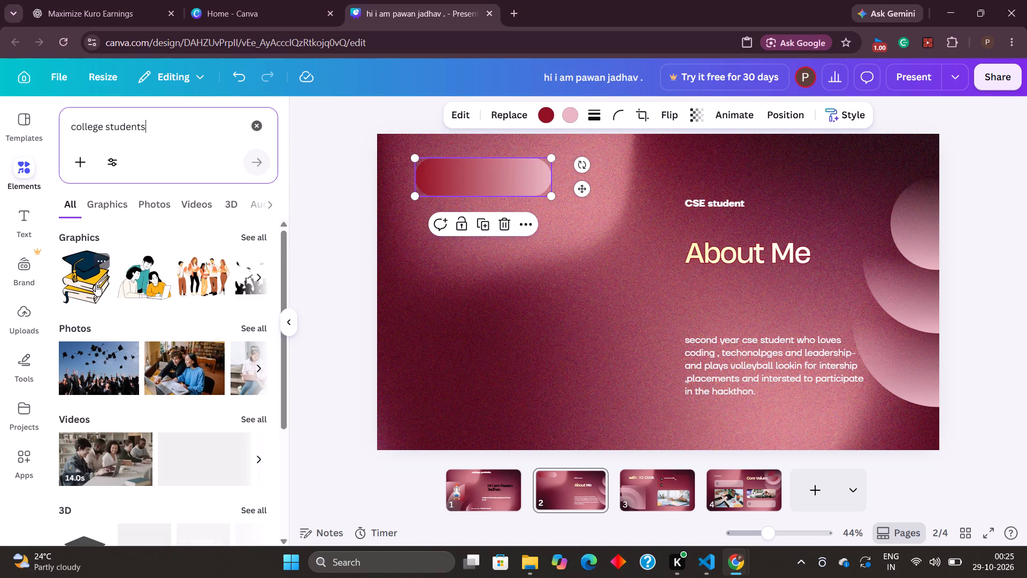
pyautogui.moveTo(96, 284); pyautogui.dragTo(487, 181)
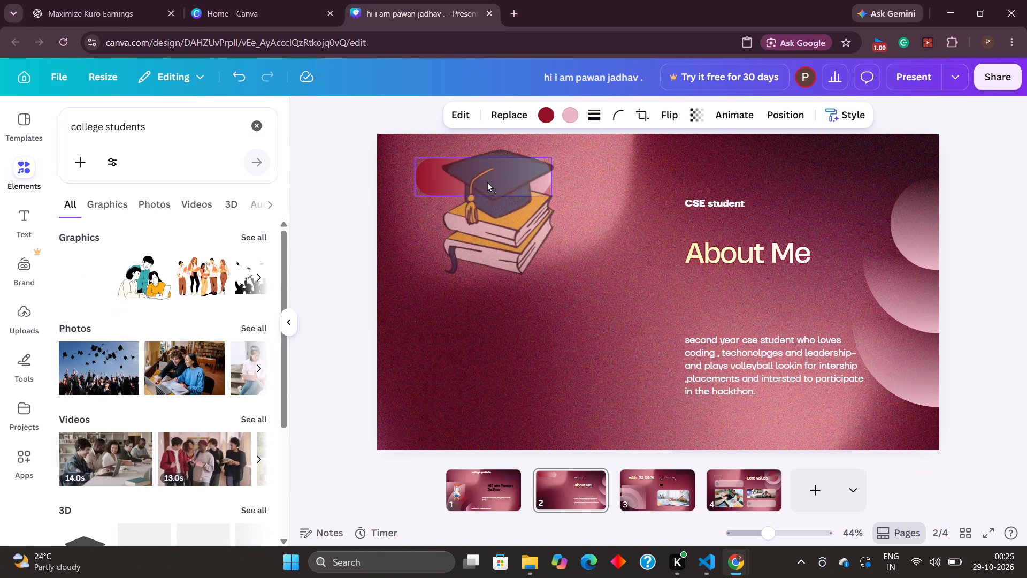
pyautogui.moveTo(487, 181); pyautogui.dragTo(476, 182)
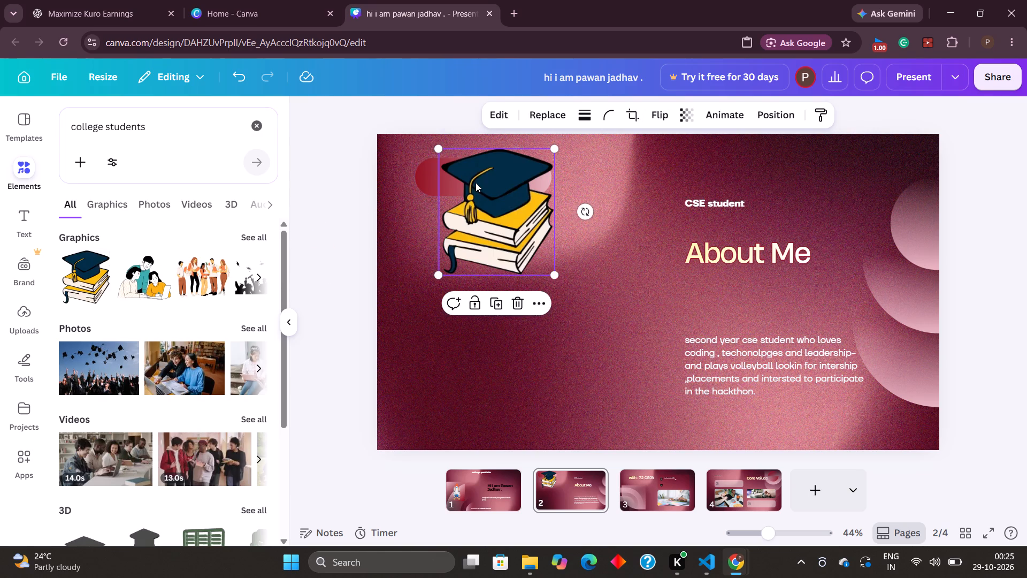
# Delete the red-to-pink gradient pill shape behind the graduation cap graphic on page 2.
pyautogui.click(423, 180)
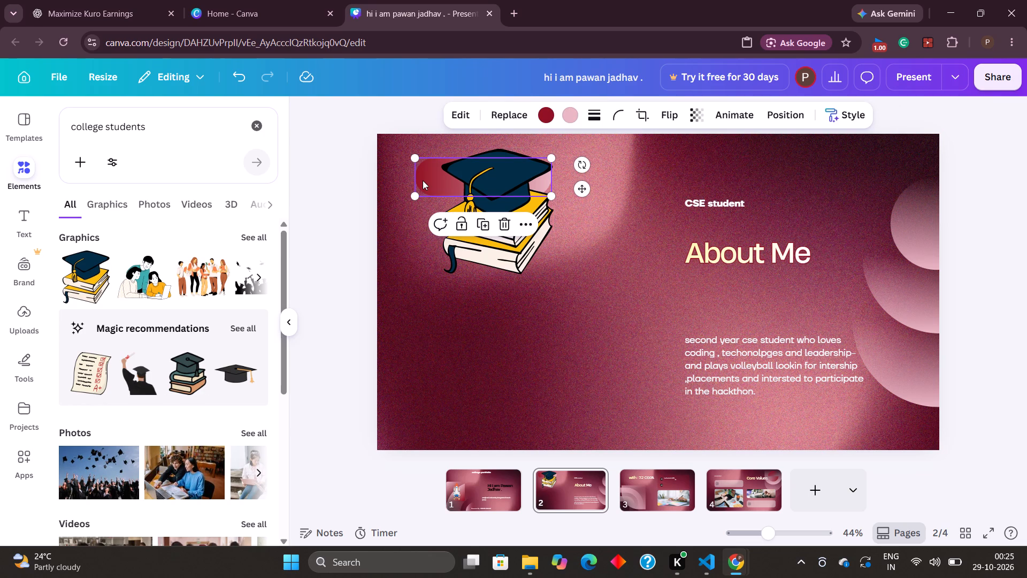
pyautogui.click(500, 220)
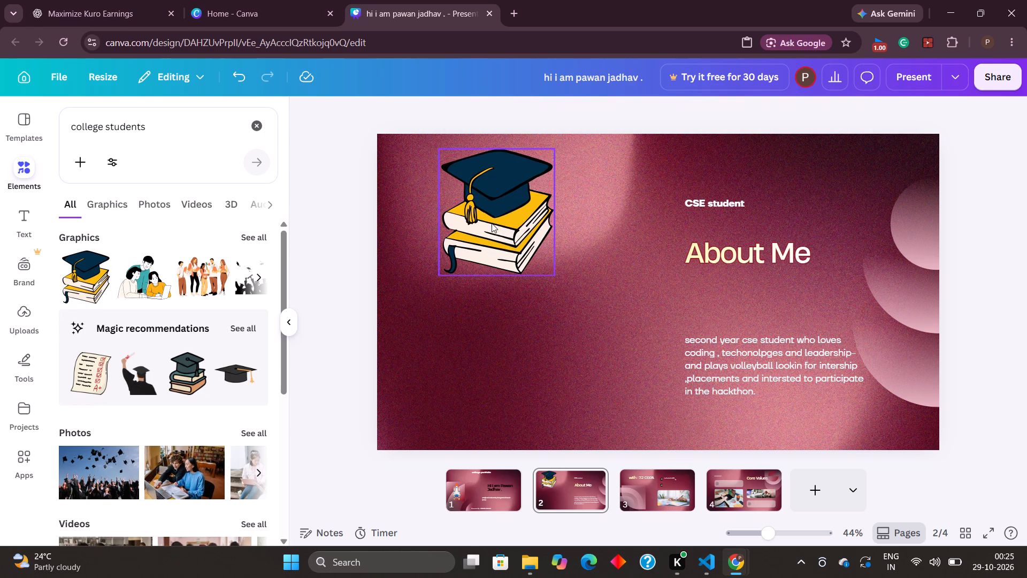
# Shift the graduation cap and books graphic on page 2 slightly down and to the left.
pyautogui.moveTo(489, 223); pyautogui.dragTo(462, 243)
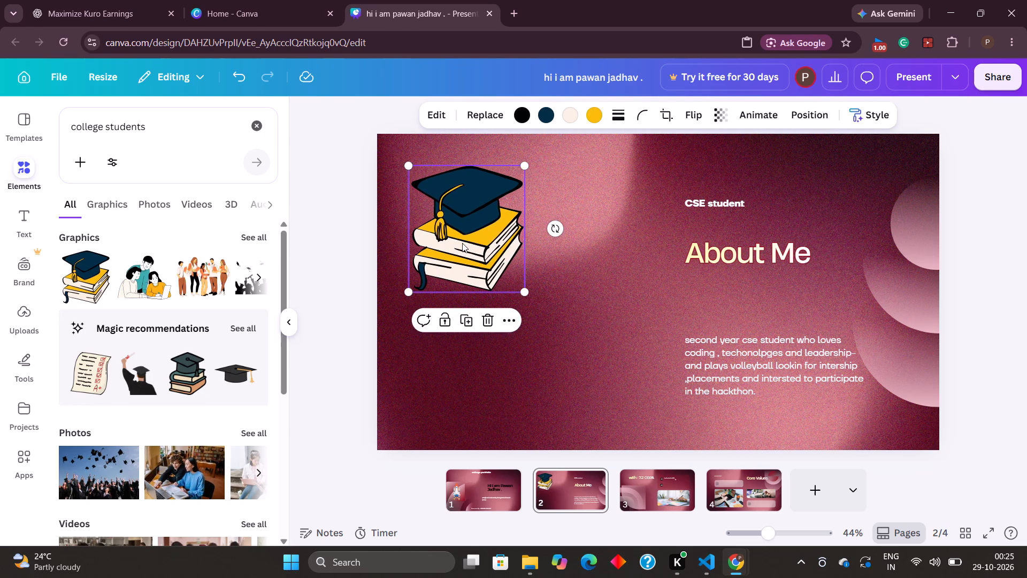
pyautogui.click(587, 320)
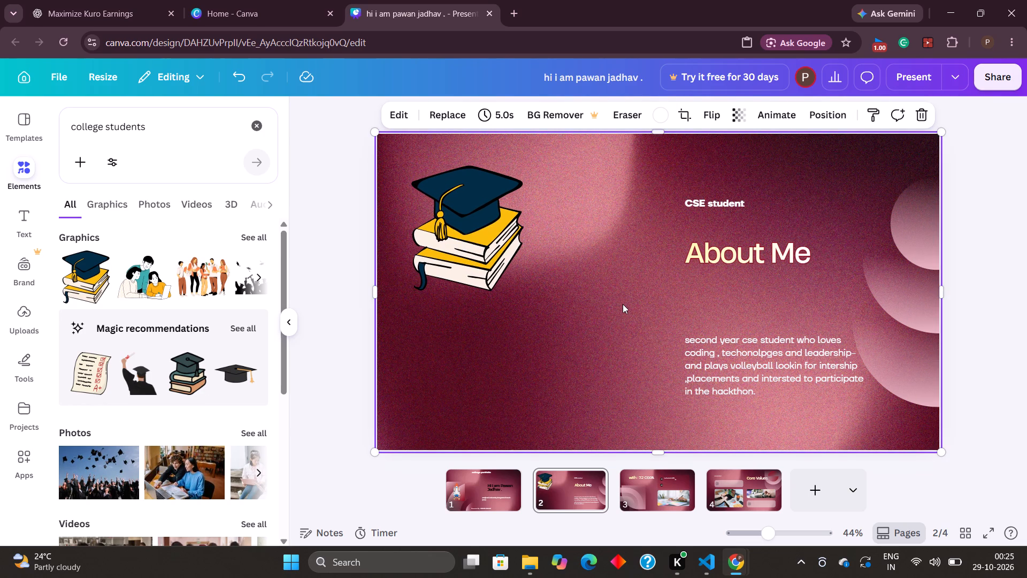
# Delete the pink arc graphic and the dark red rounded panel behind the skill text from page 3.
pyautogui.scroll(-1, 656, 318)
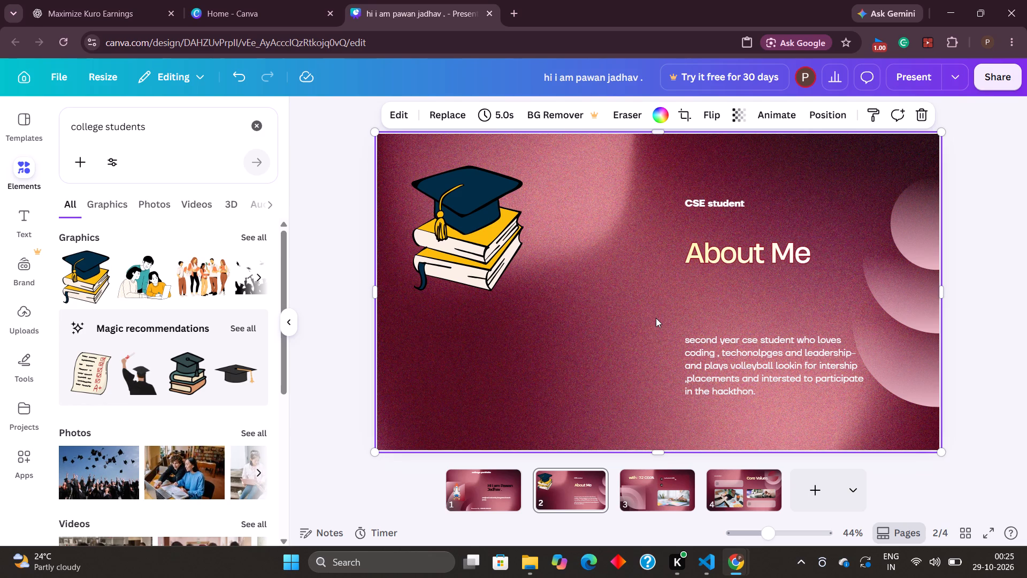
pyautogui.click(646, 486)
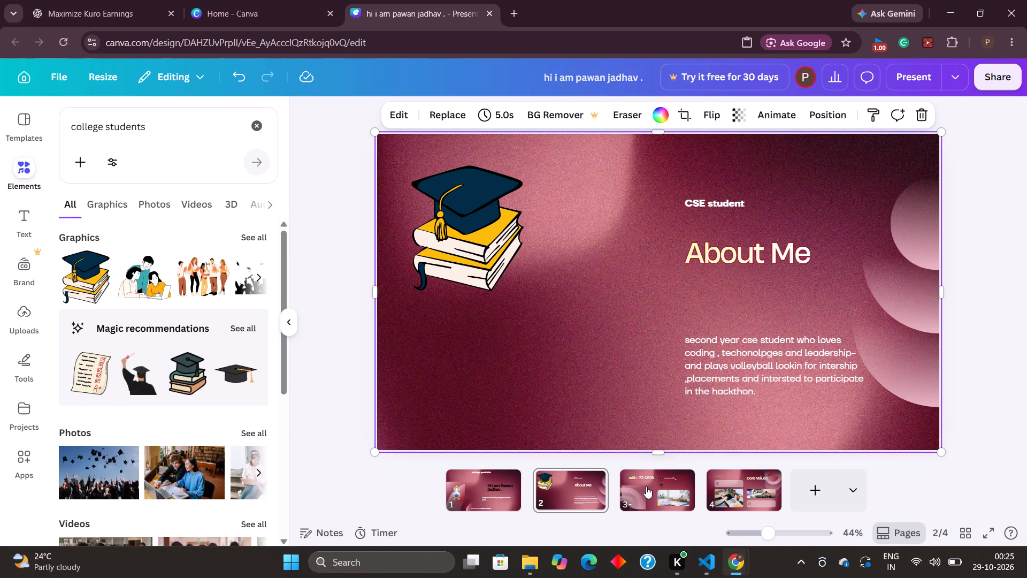
pyautogui.click(485, 322)
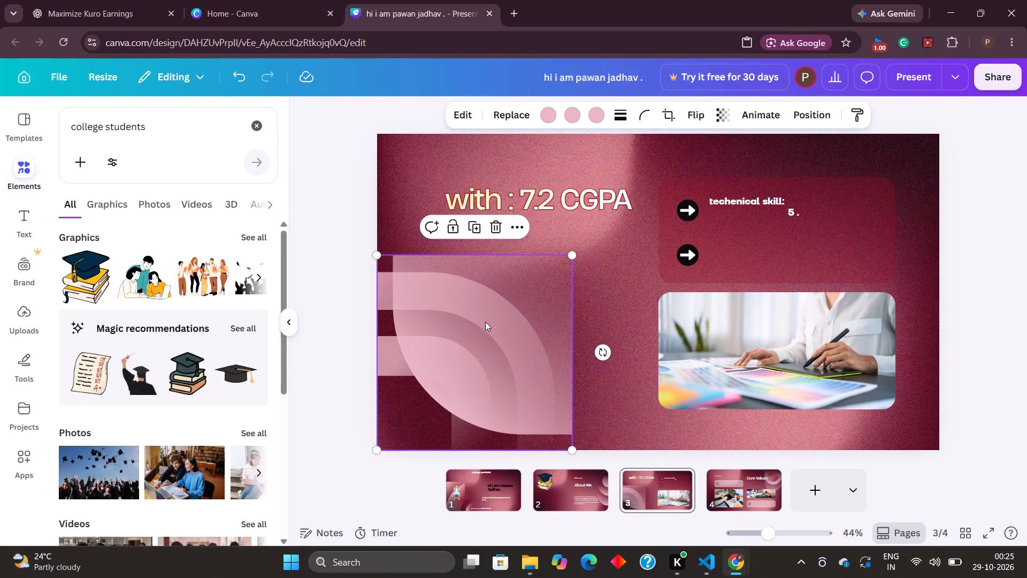
pyautogui.click(492, 223)
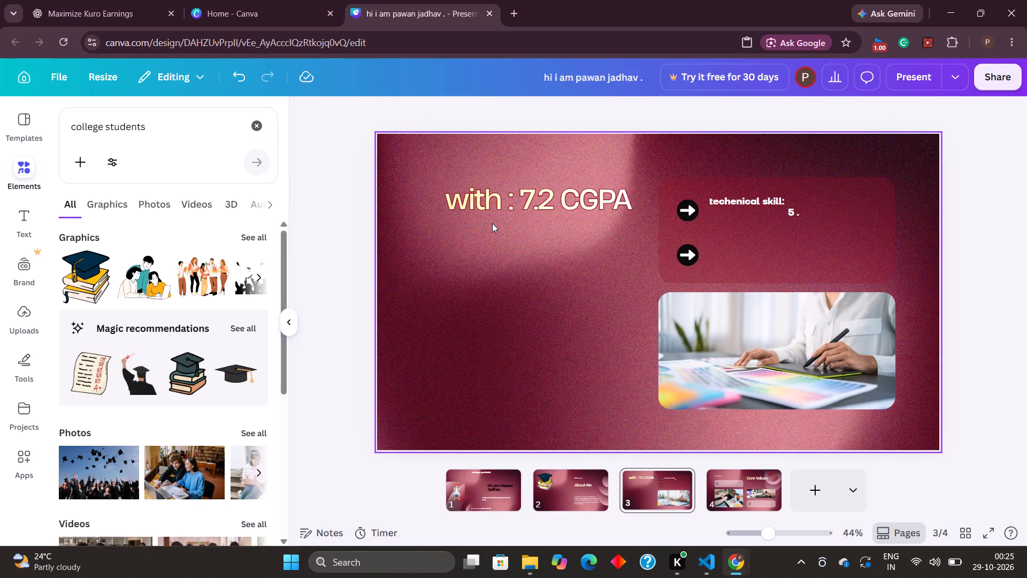
pyautogui.click(736, 224)
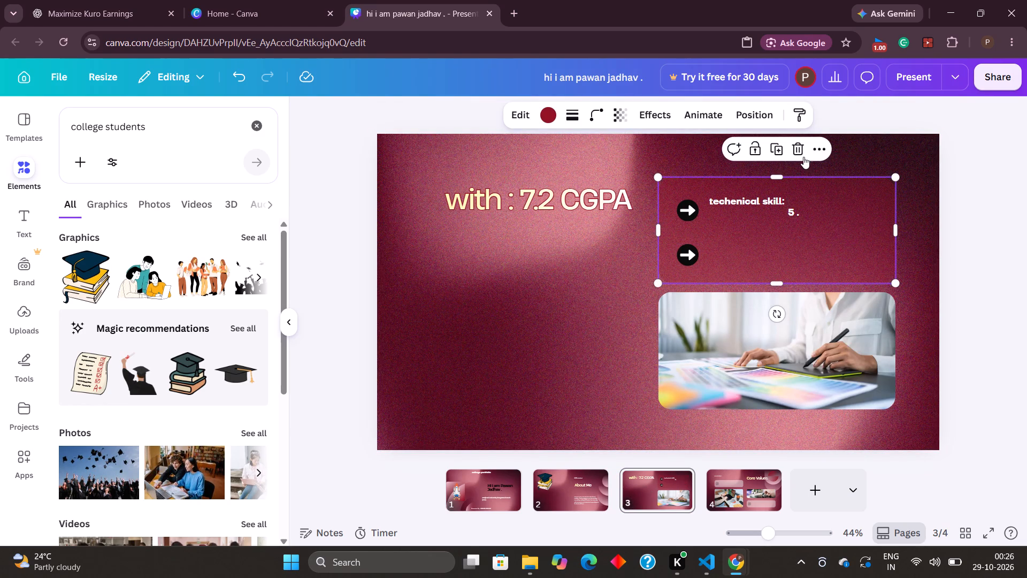
pyautogui.click(800, 152)
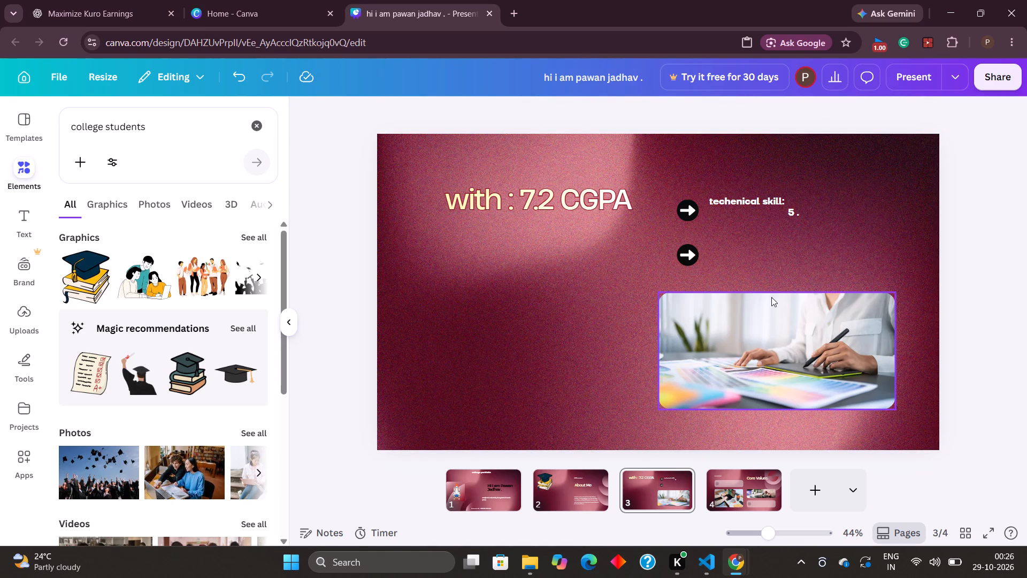
# Delete the desk photo and its empty frame from page 3.
pyautogui.click(763, 312)
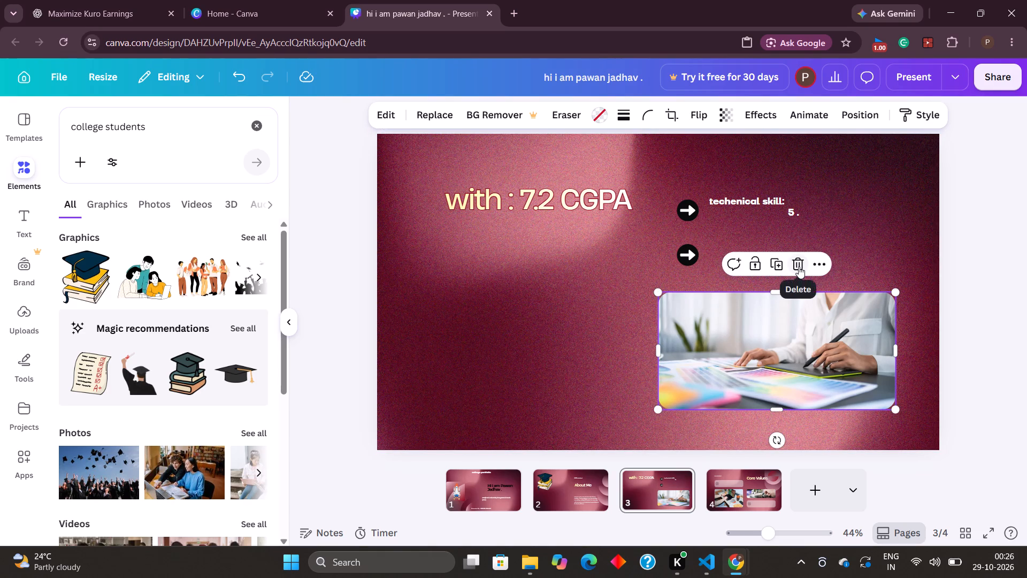
pyautogui.click(799, 267)
pyautogui.click(796, 295)
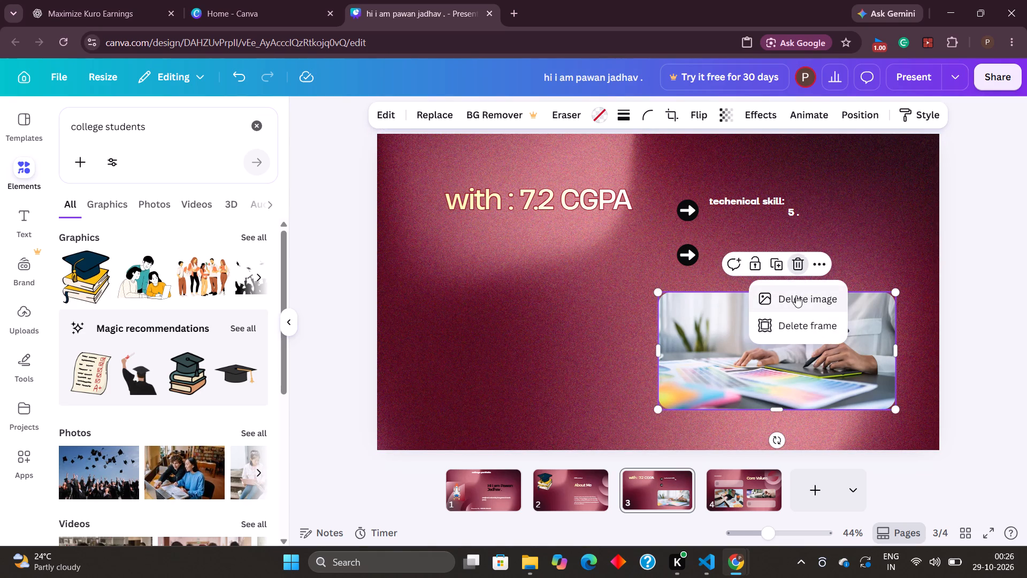
pyautogui.click(795, 261)
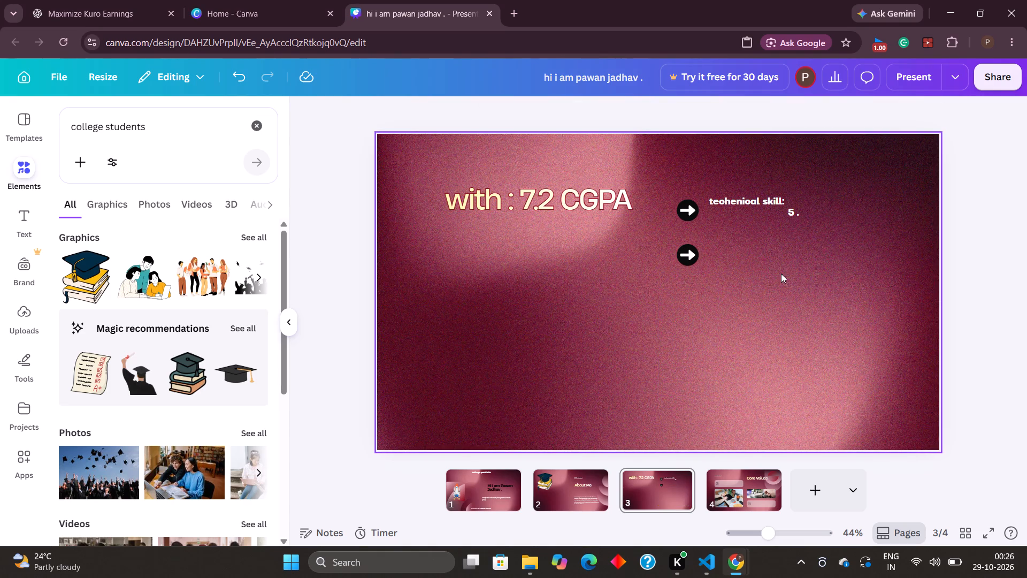
# Delete the "techenical skill: 5 ." text box from page 3.
pyautogui.click(738, 216)
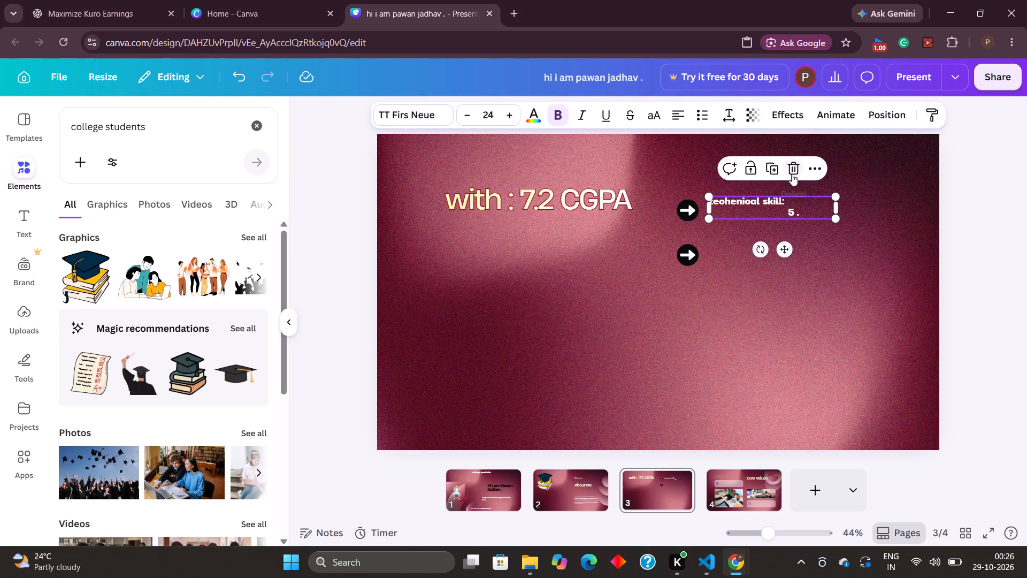
pyautogui.click(793, 162)
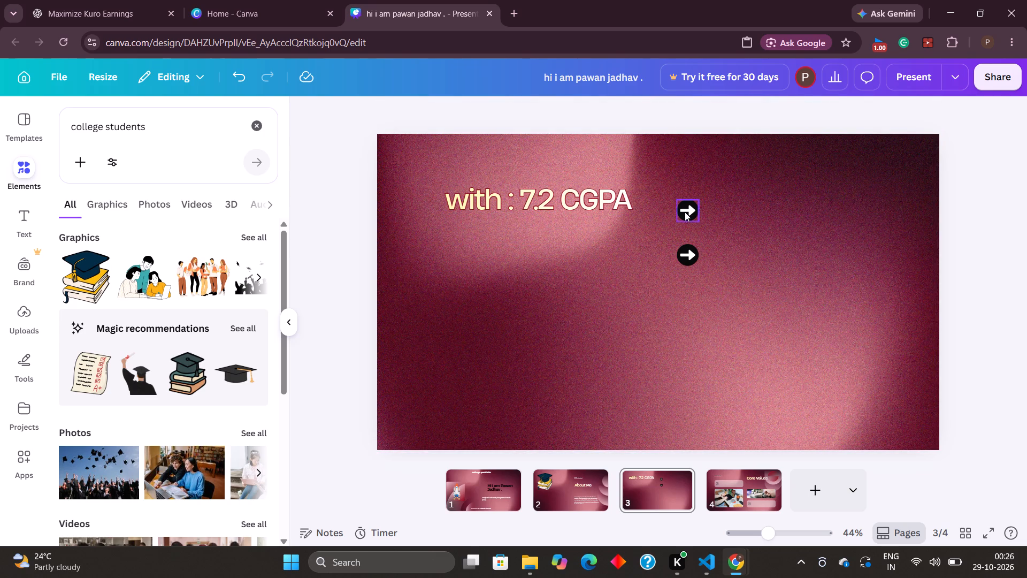
# Move both black arrow icons on page 3 beneath the "with : 7.2 CGPA" heading, stacked one above the other at its left edge.
pyautogui.moveTo(685, 212); pyautogui.dragTo(453, 253)
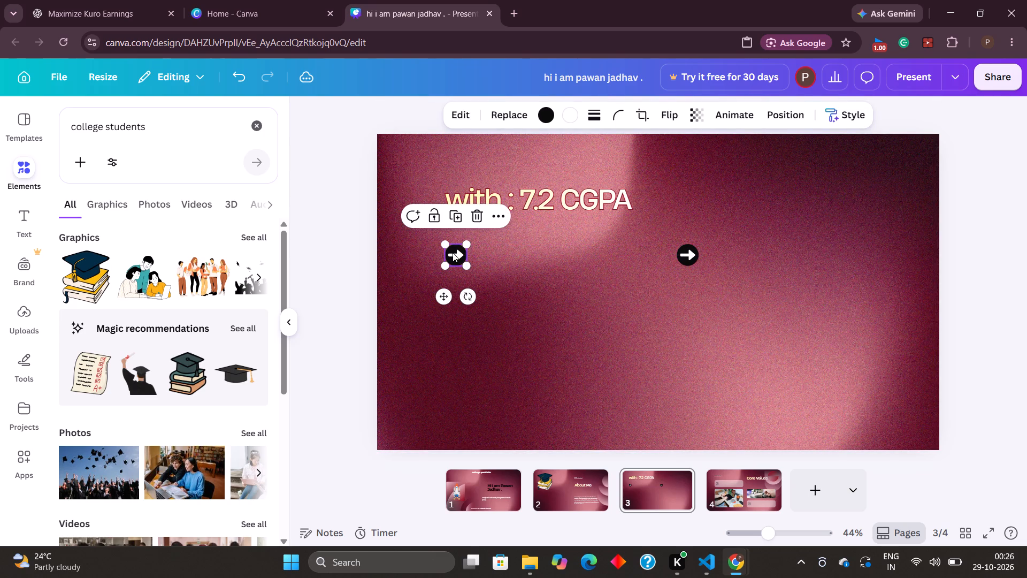
pyautogui.click(603, 281)
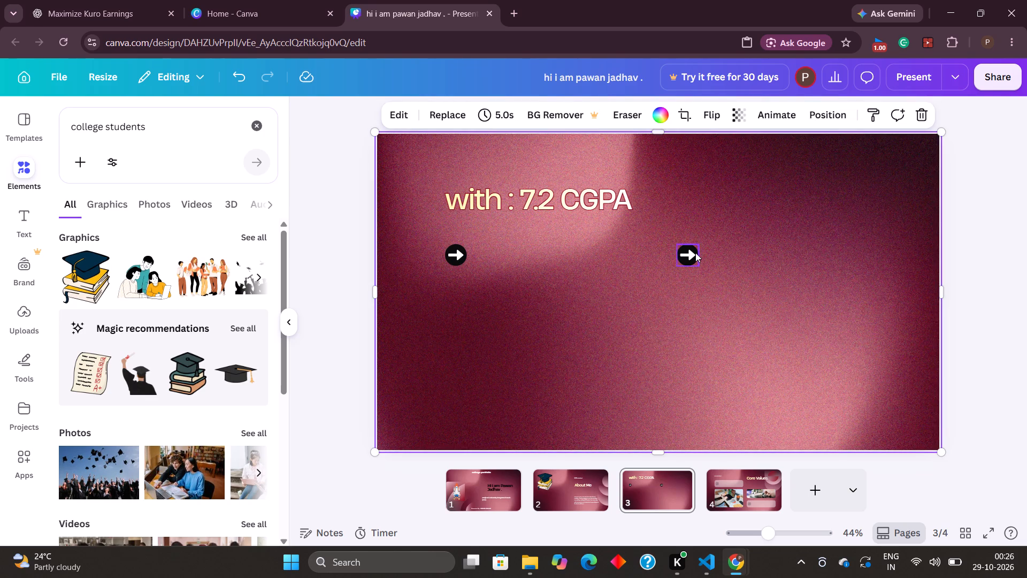
pyautogui.moveTo(695, 253); pyautogui.dragTo(466, 294)
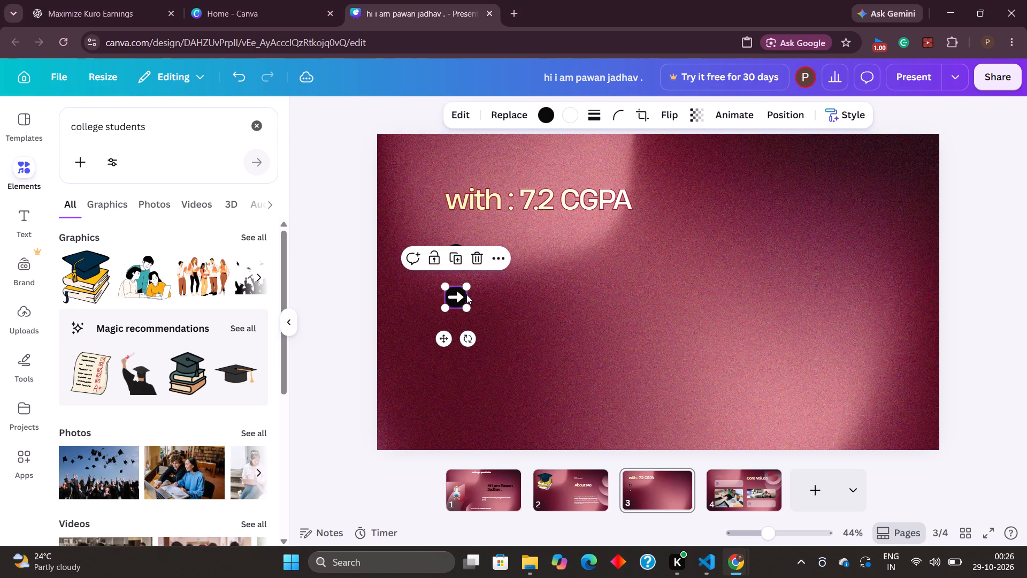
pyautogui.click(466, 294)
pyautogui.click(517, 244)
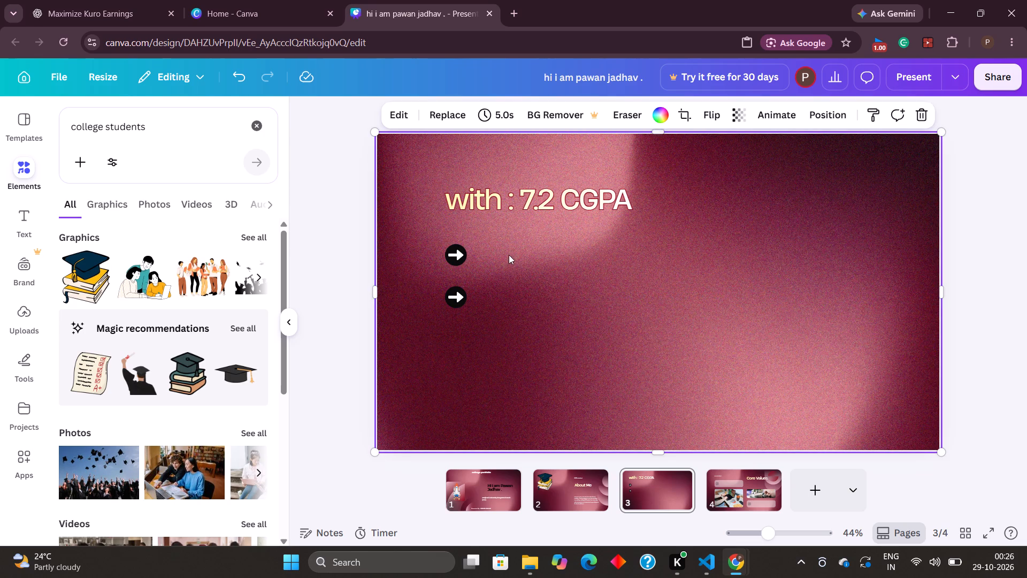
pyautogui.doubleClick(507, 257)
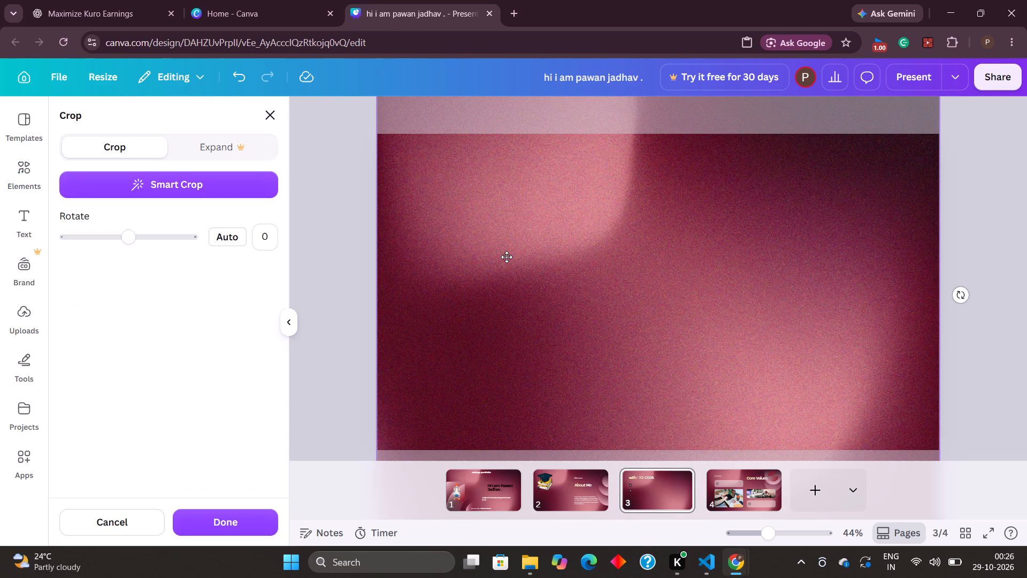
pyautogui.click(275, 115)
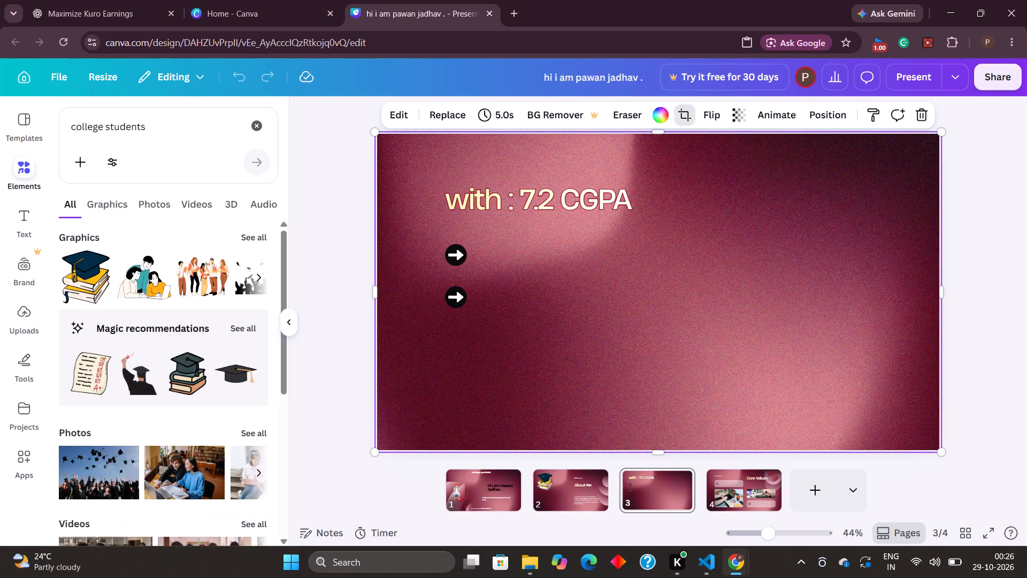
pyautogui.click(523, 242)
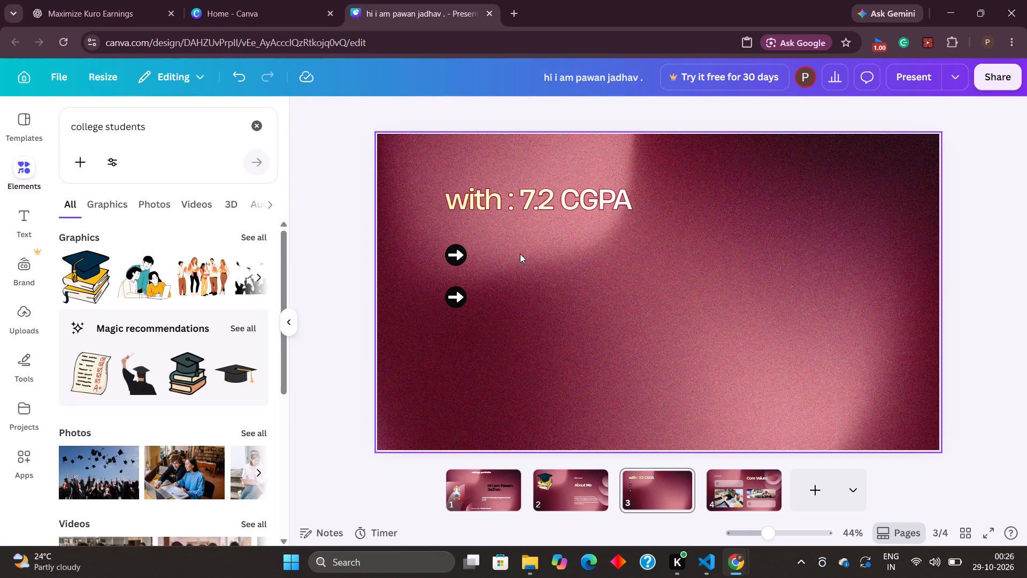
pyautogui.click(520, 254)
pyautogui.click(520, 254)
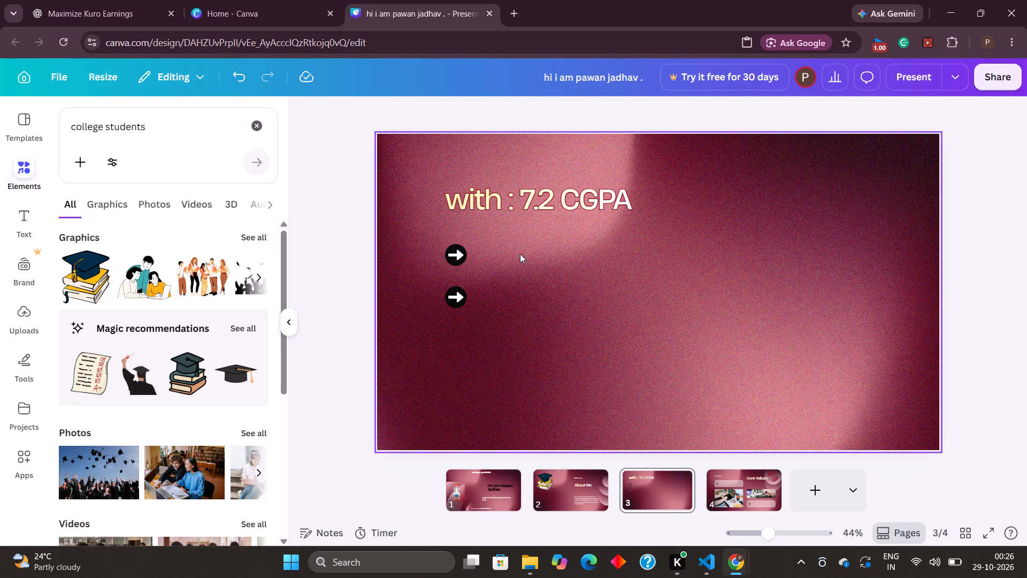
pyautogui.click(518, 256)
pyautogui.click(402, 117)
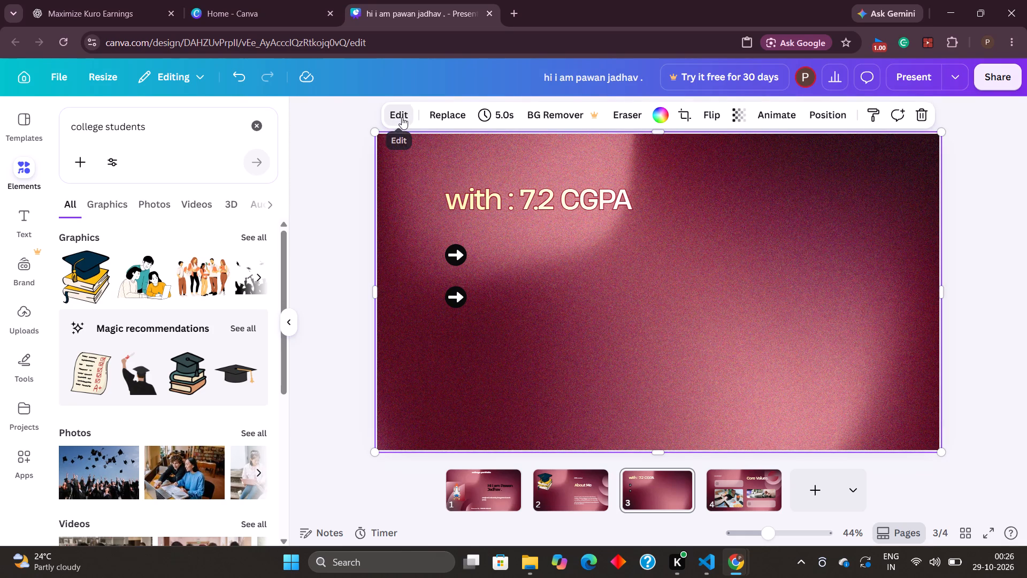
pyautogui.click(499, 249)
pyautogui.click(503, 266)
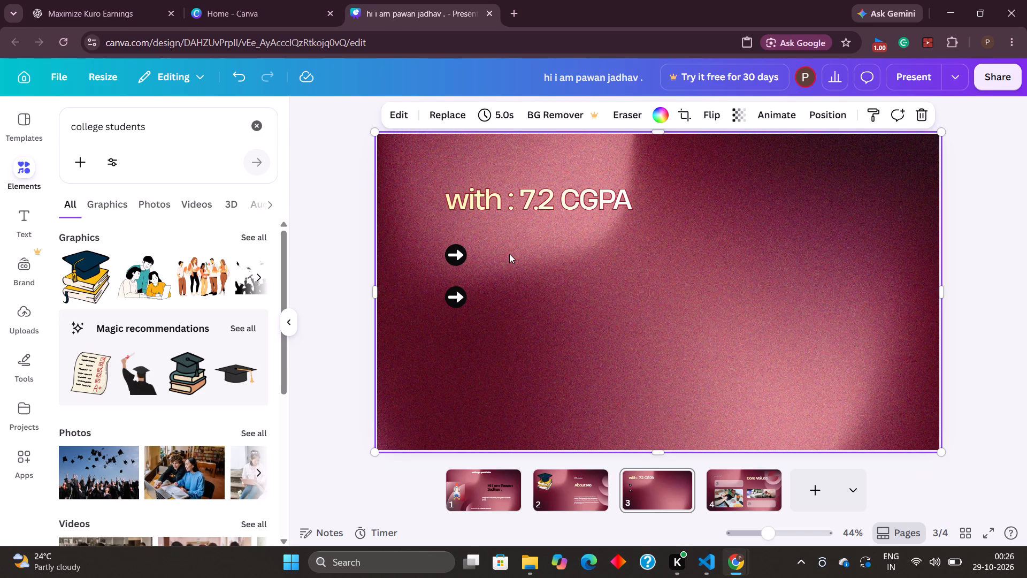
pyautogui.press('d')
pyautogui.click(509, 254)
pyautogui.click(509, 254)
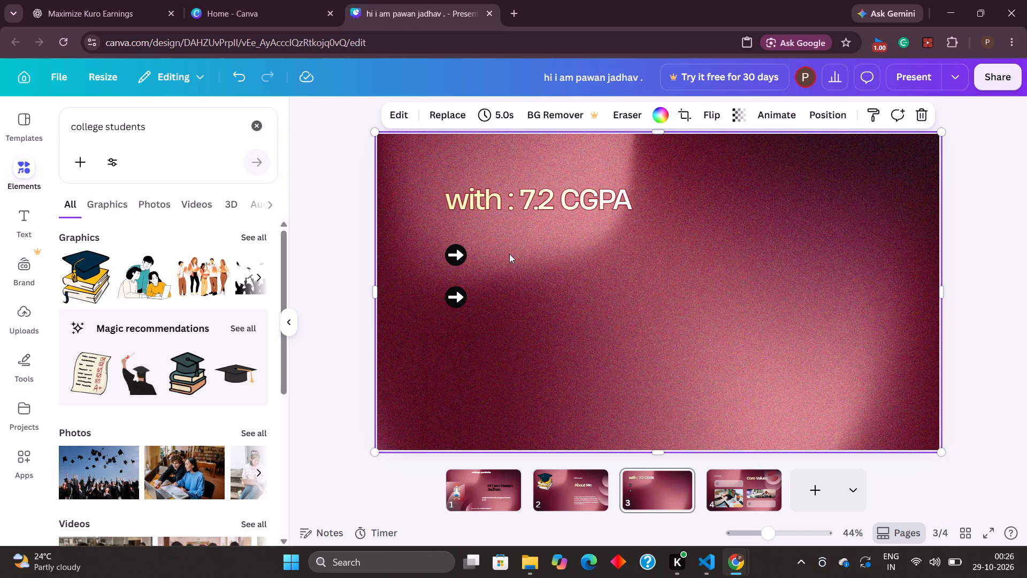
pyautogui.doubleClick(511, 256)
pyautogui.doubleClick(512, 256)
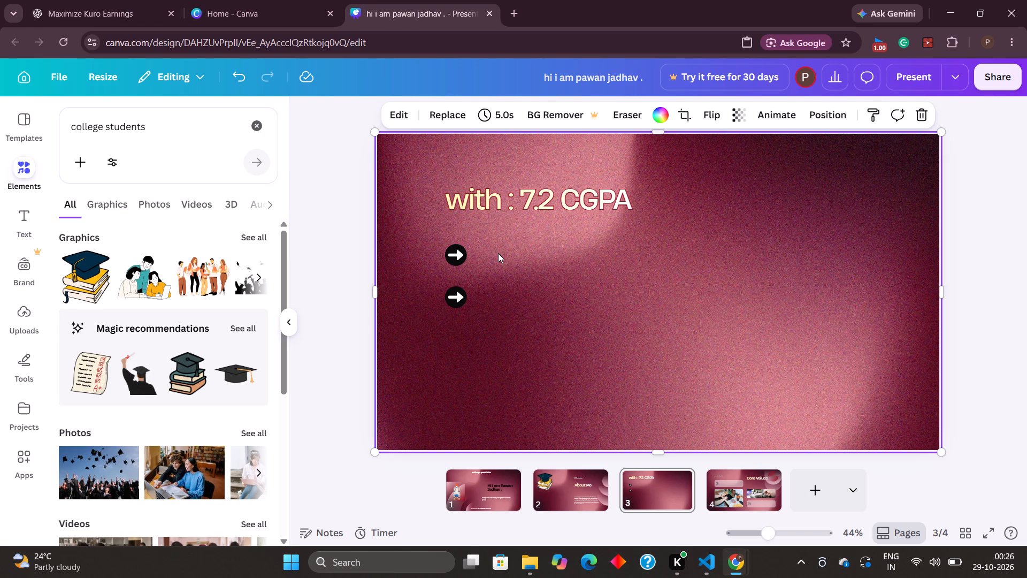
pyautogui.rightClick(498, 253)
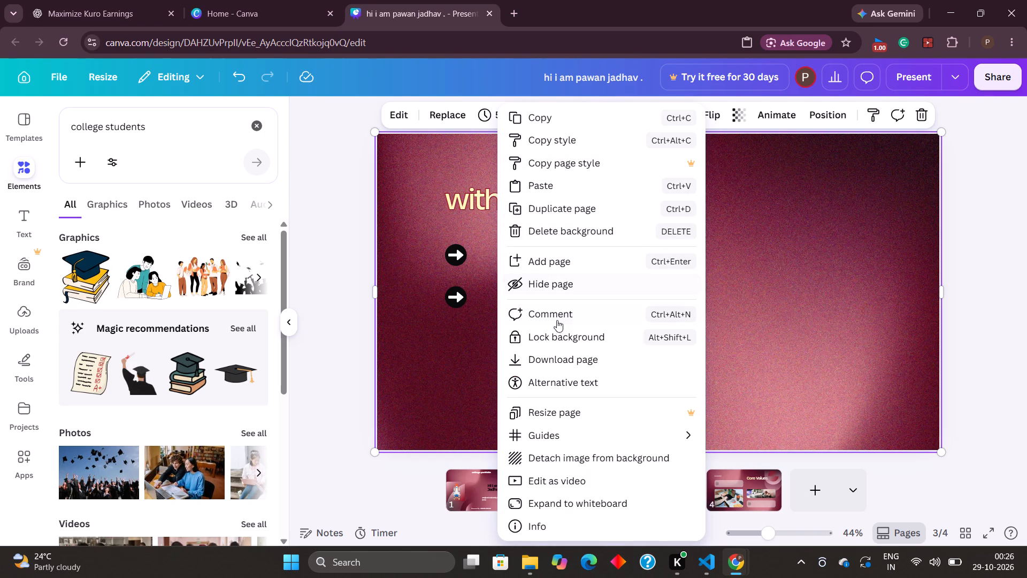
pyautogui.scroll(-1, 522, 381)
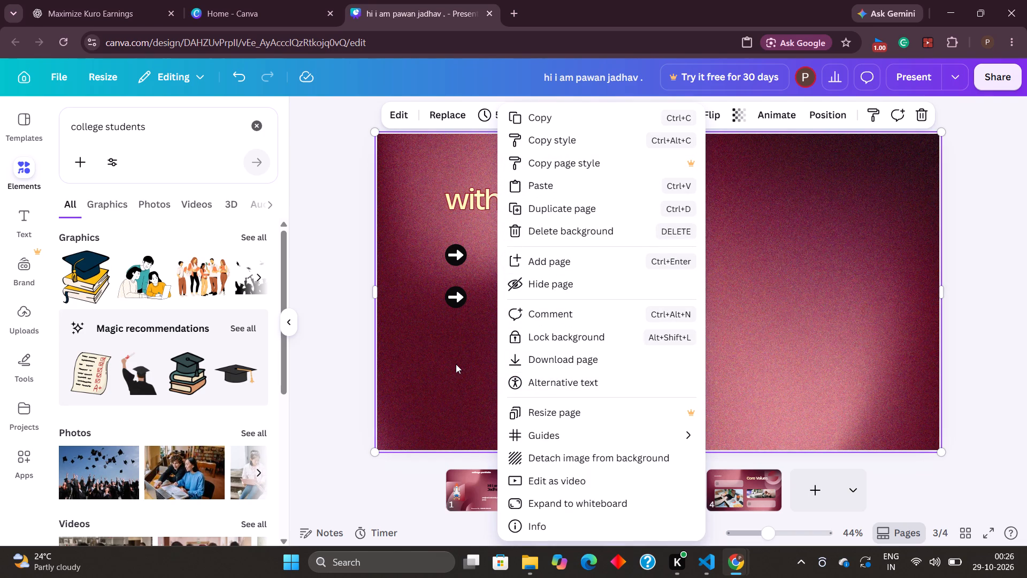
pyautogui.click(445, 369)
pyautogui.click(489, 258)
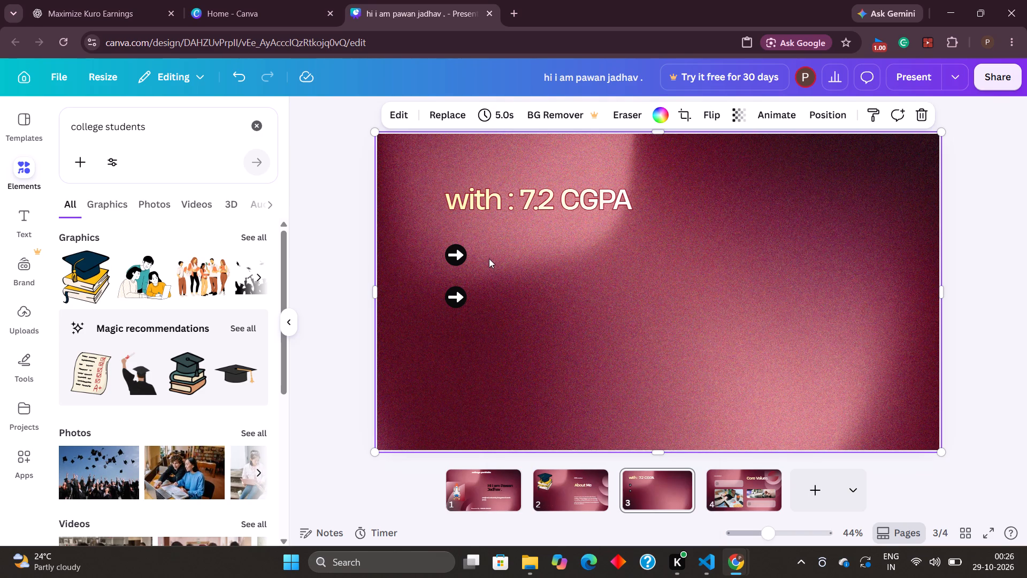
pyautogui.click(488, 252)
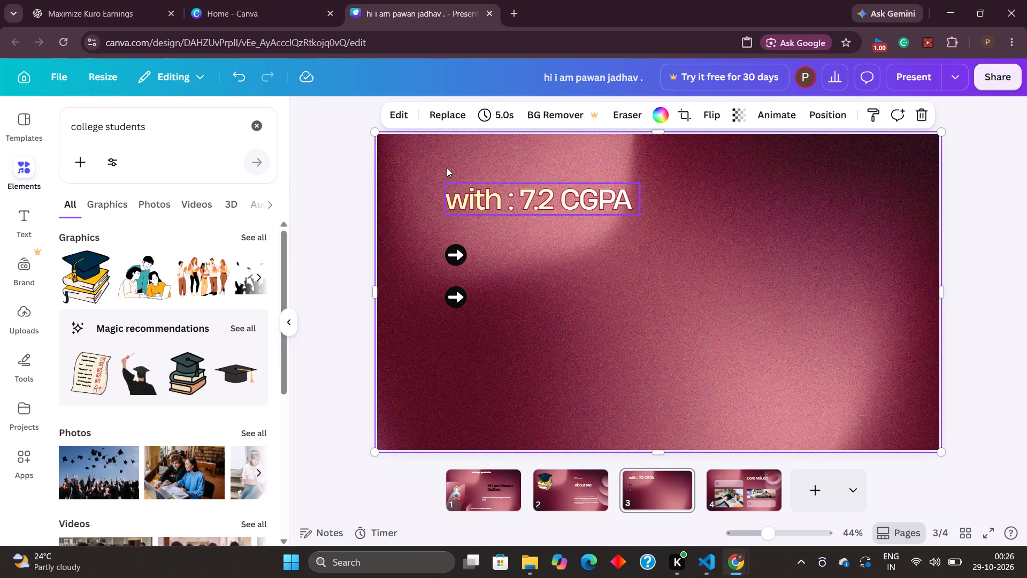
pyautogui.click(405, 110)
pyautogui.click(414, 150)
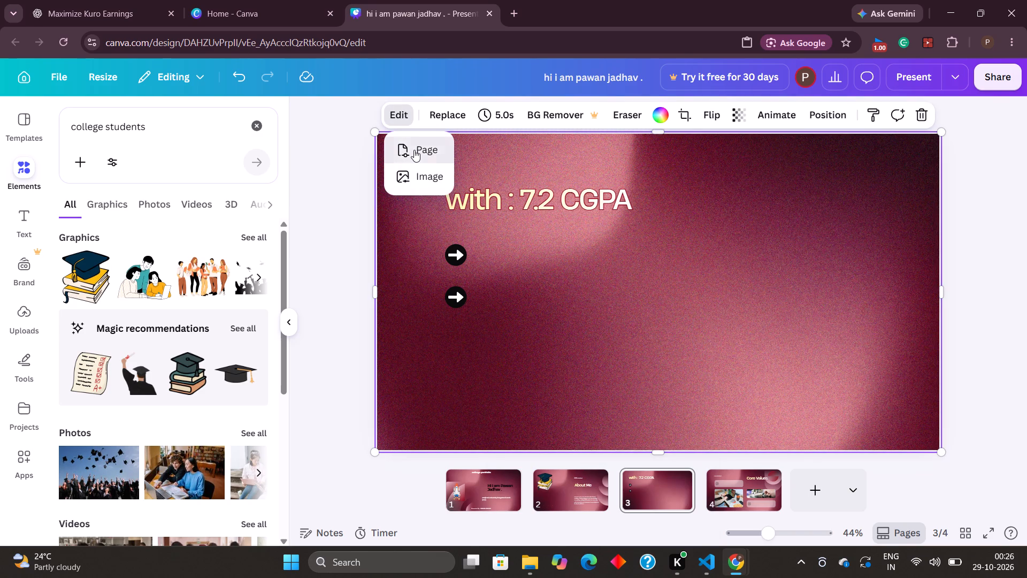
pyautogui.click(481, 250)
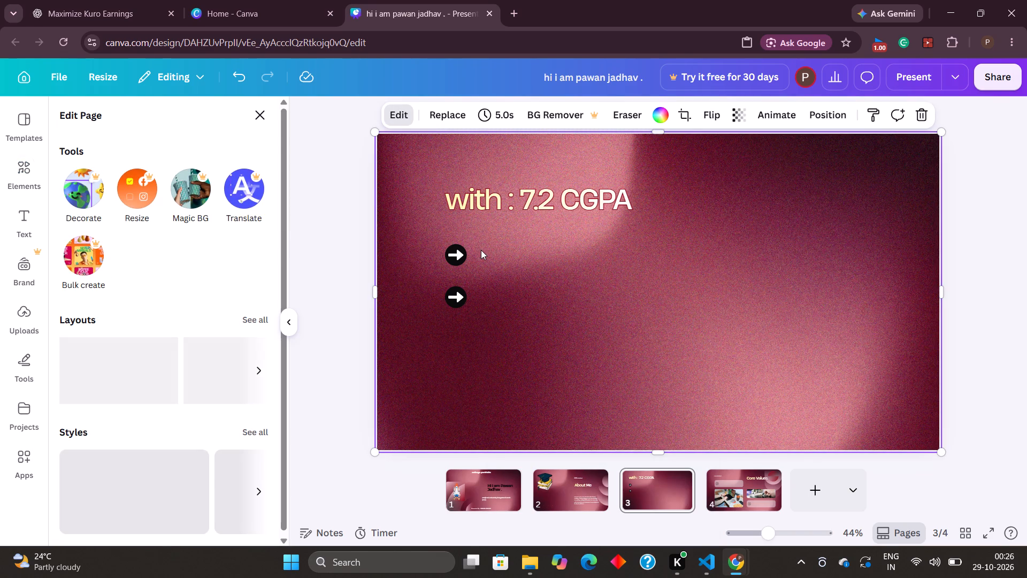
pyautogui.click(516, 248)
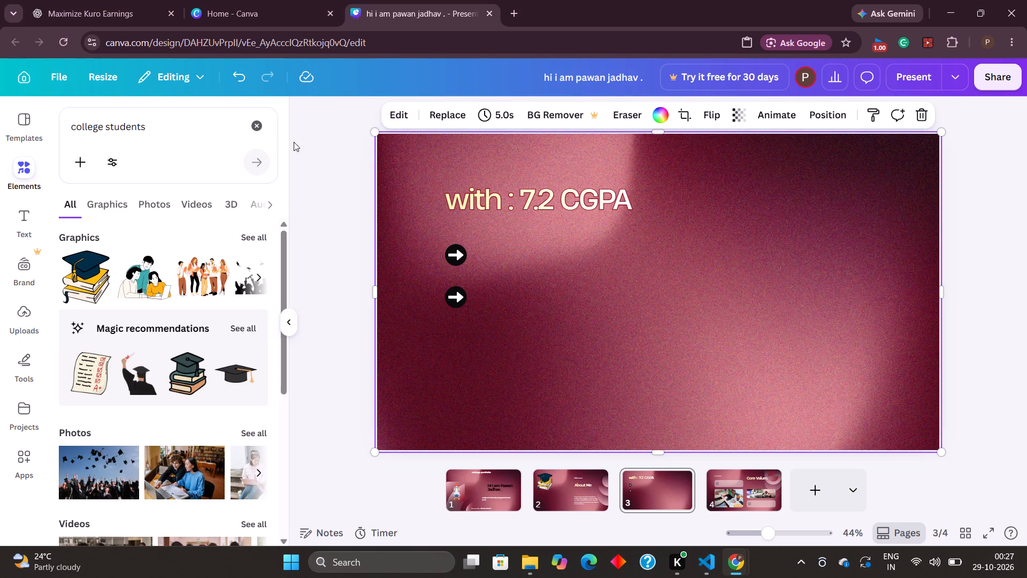
# Bring up the options for adding text to page 3.
pyautogui.click(20, 218)
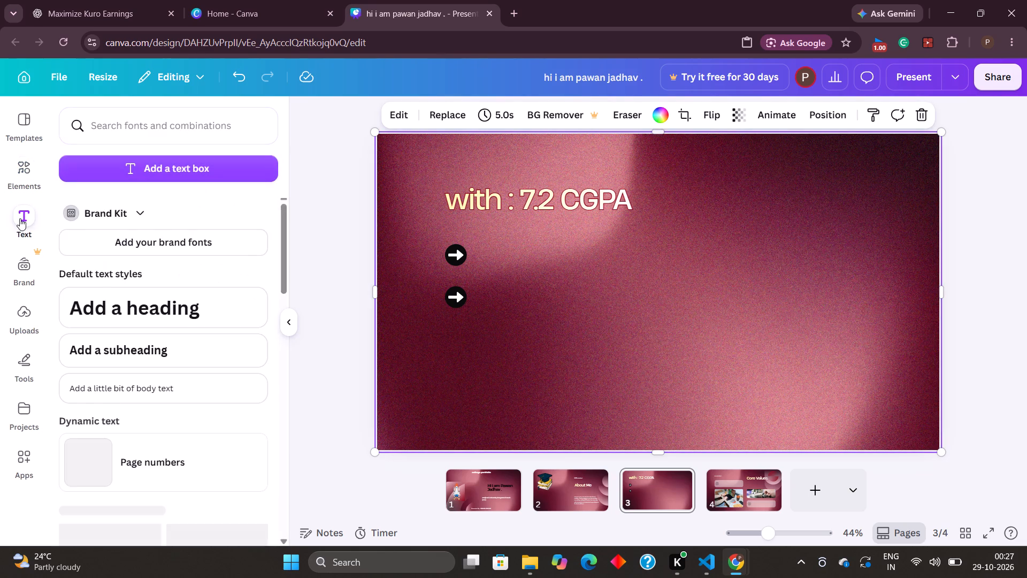
pyautogui.doubleClick(496, 255)
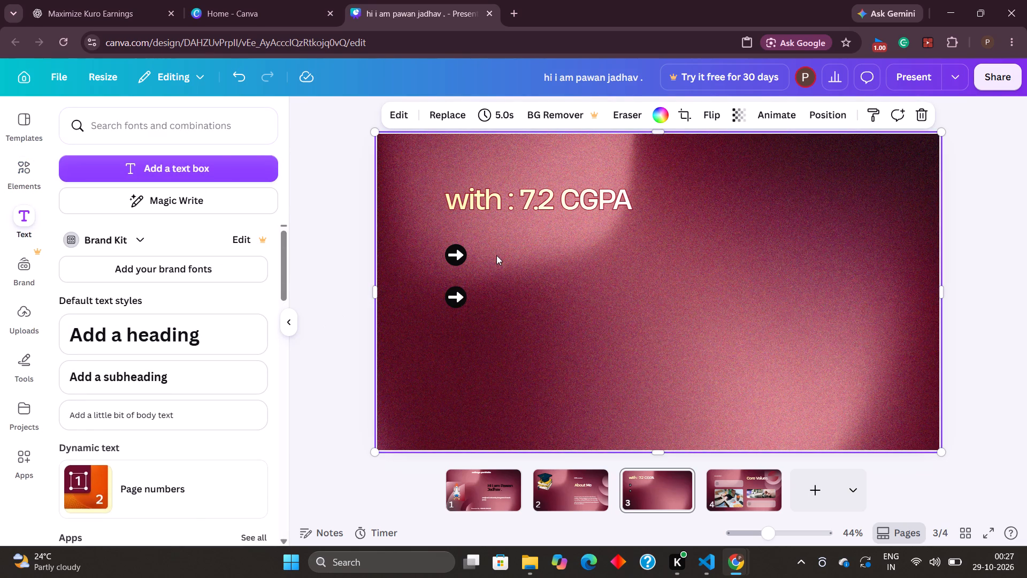
pyautogui.click(263, 103)
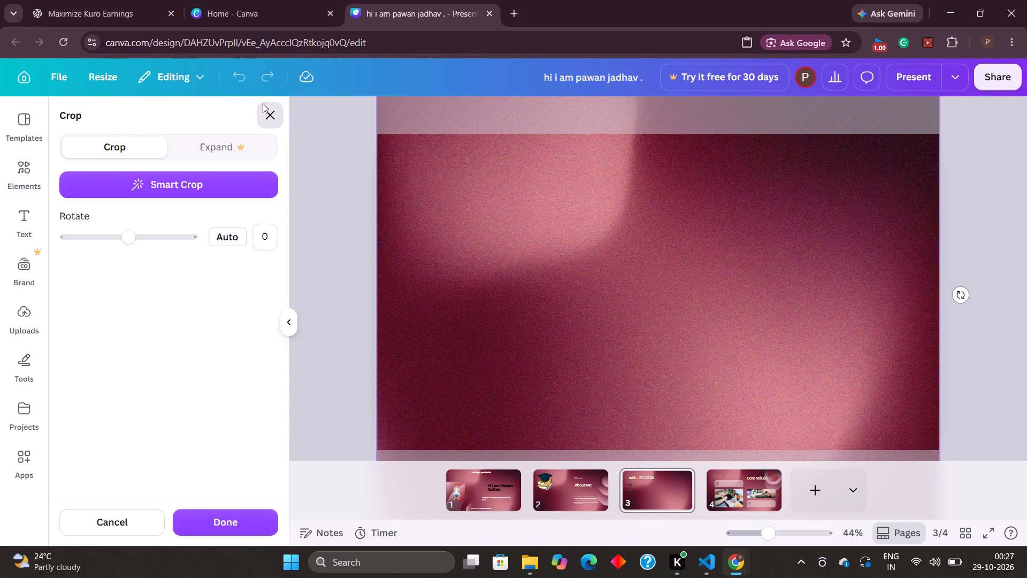
pyautogui.rightClick(503, 252)
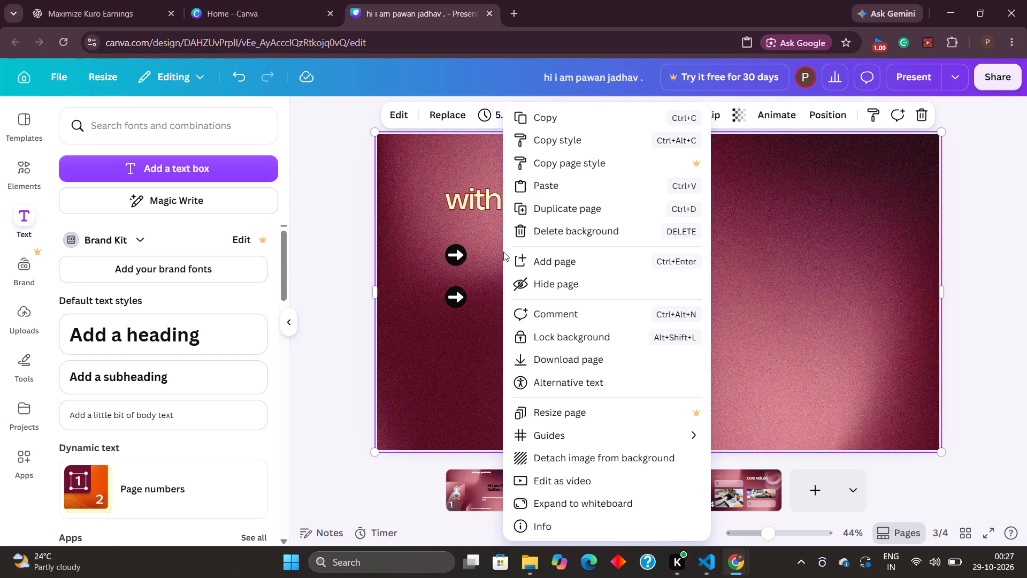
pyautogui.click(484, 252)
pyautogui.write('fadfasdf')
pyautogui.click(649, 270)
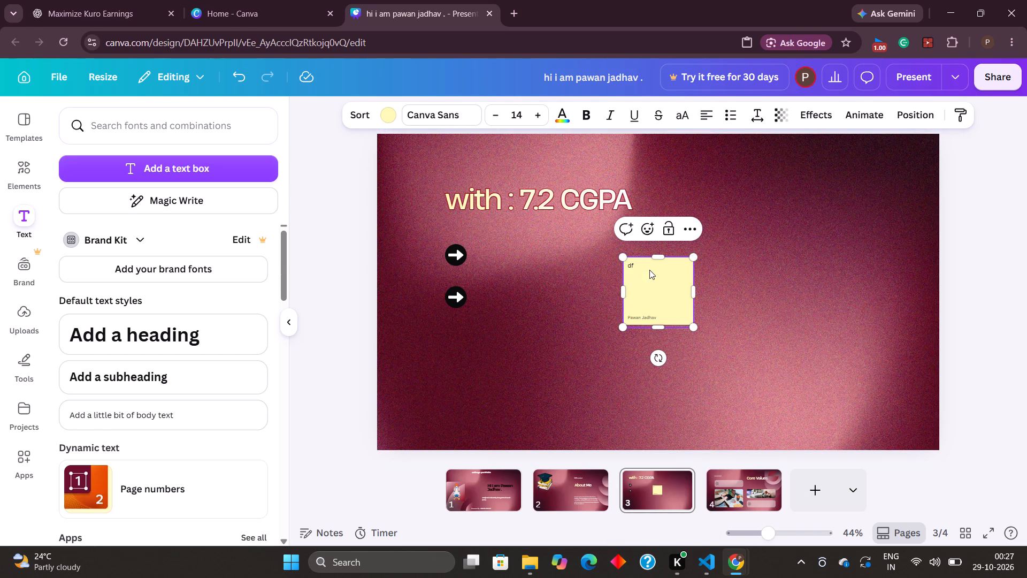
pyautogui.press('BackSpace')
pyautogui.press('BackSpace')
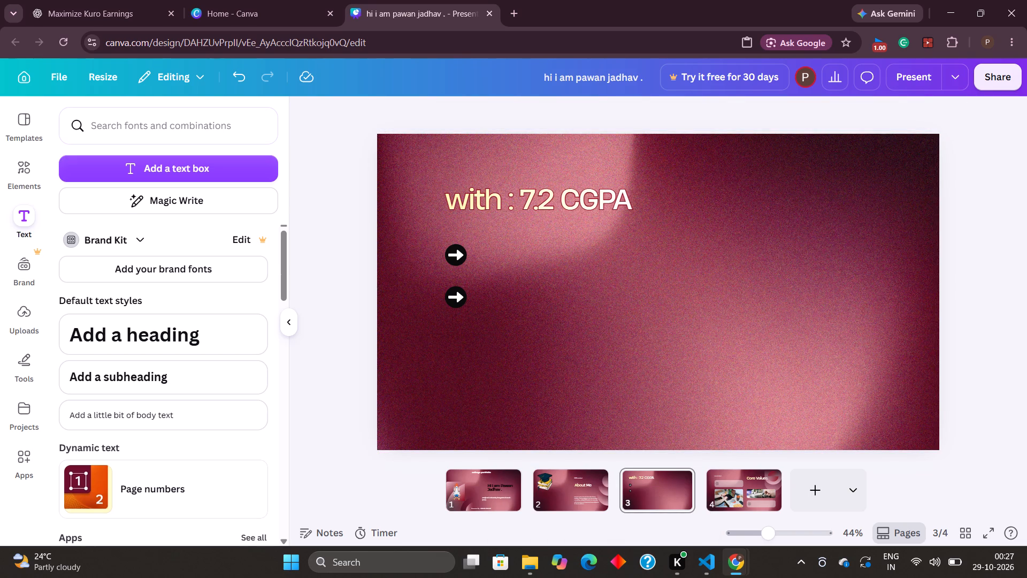
# Add a body text box to page 3 and place the cursor in its placeholder text.
pyautogui.click(510, 256)
pyautogui.press('p')
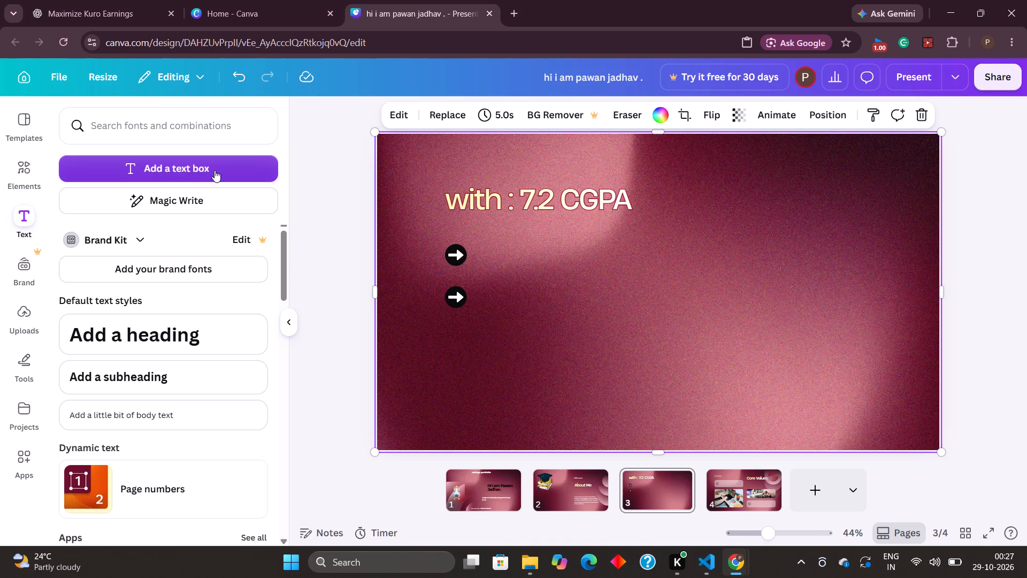
pyautogui.scroll(-4, 167, 334)
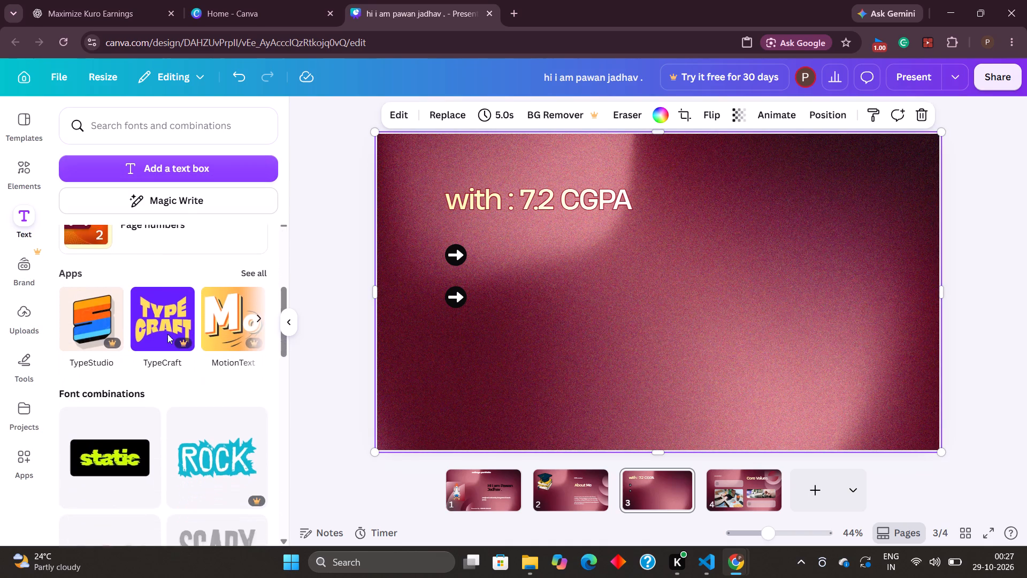
pyautogui.scroll(-1, 167, 334)
pyautogui.scroll(2, 167, 334)
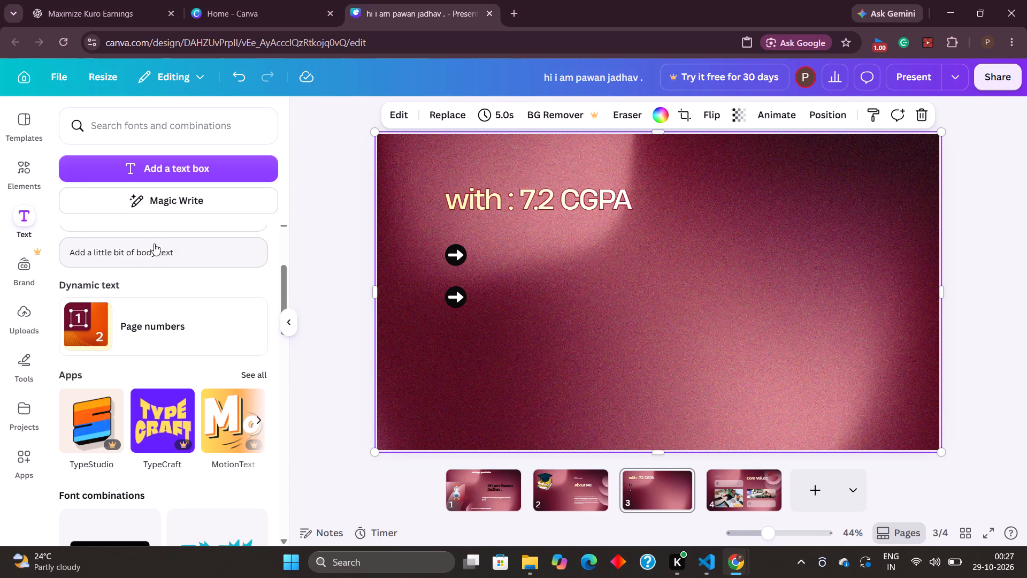
pyautogui.click(168, 253)
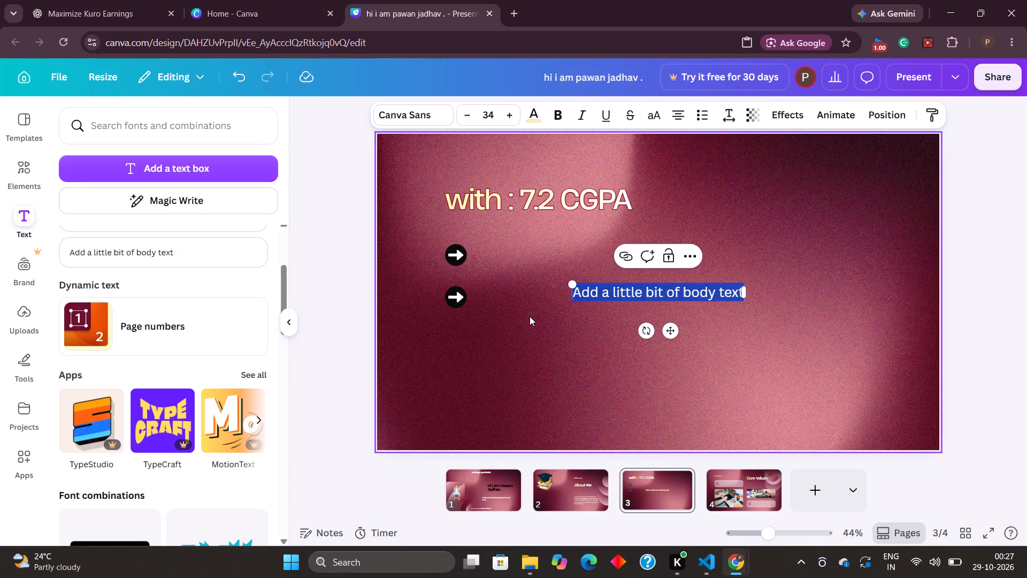
pyautogui.click(627, 295)
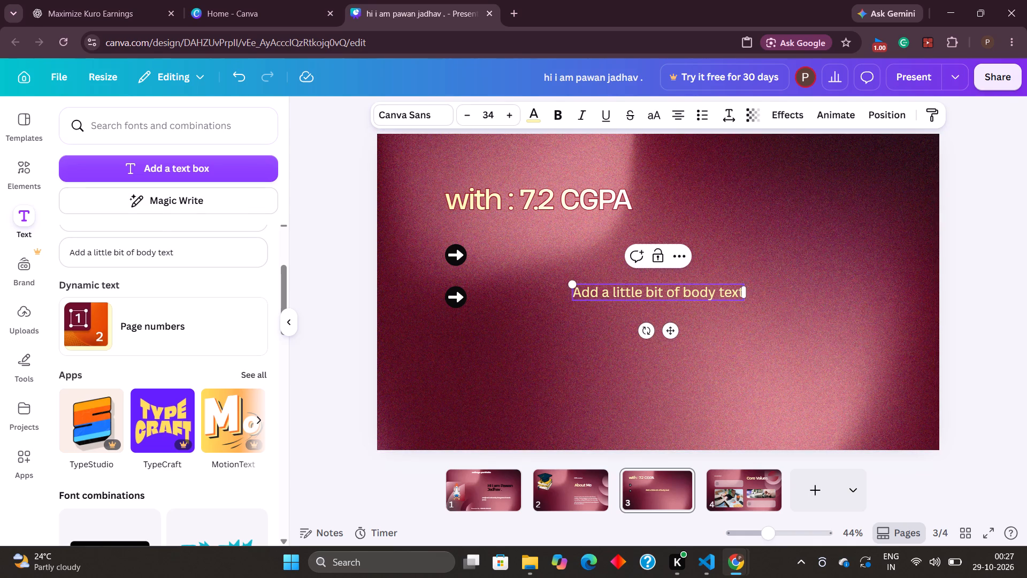
# Delete the middle characters of the body text placeholder on page 3, leaving "Add a littdy text".
pyautogui.moveTo(686, 293); pyautogui.dragTo(615, 283)
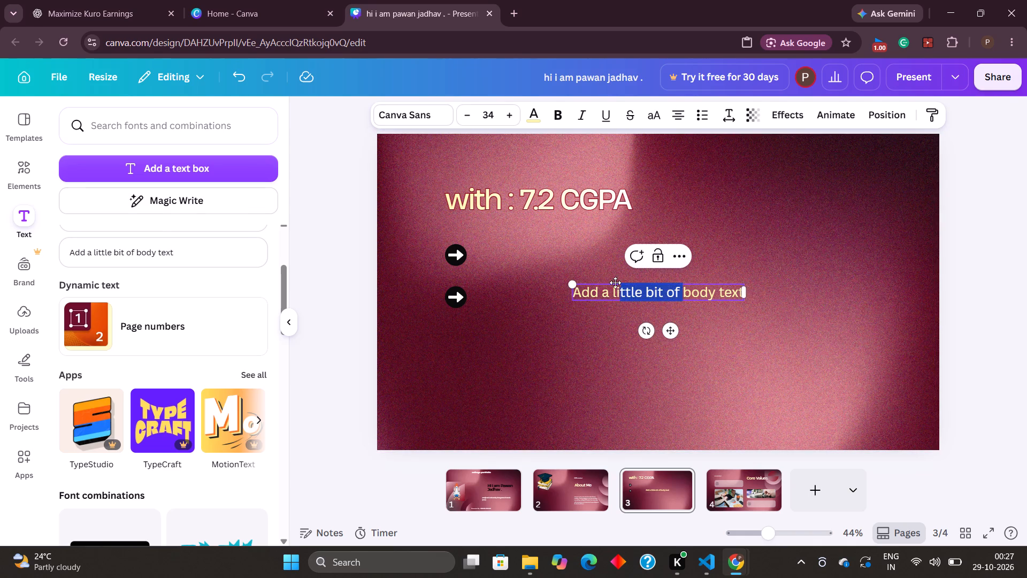
pyautogui.moveTo(615, 283); pyautogui.dragTo(589, 287)
pyautogui.click(570, 284)
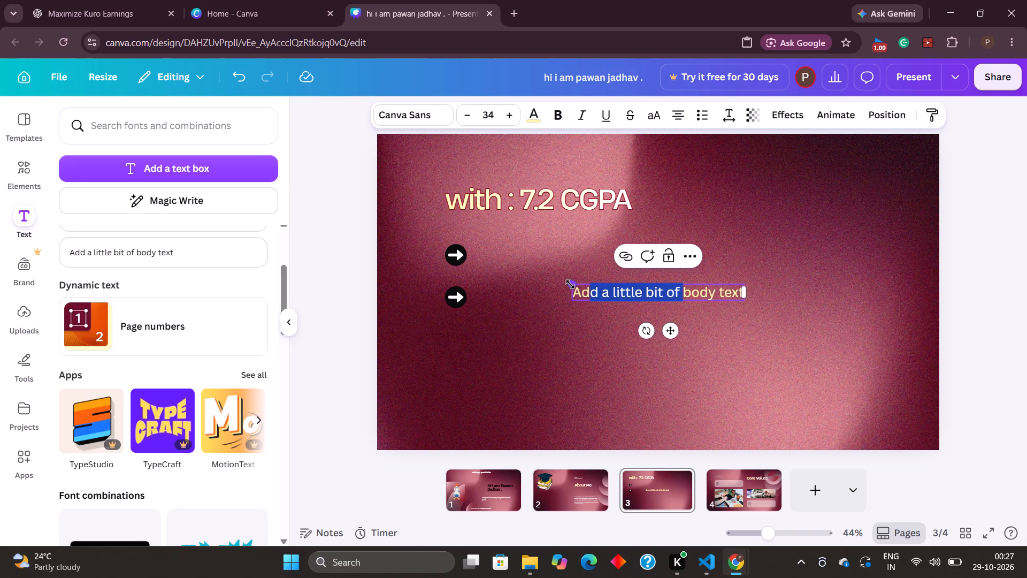
pyautogui.moveTo(695, 292); pyautogui.dragTo(631, 290)
pyautogui.press('BackSpace')
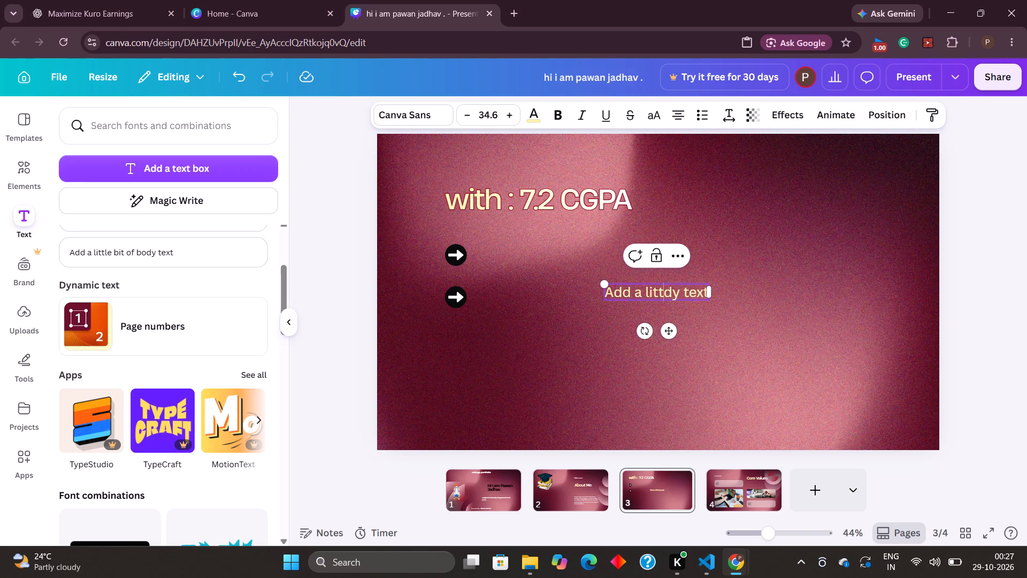
pyautogui.click(710, 294)
pyautogui.doubleClick(669, 294)
pyautogui.moveTo(669, 294); pyautogui.dragTo(633, 286)
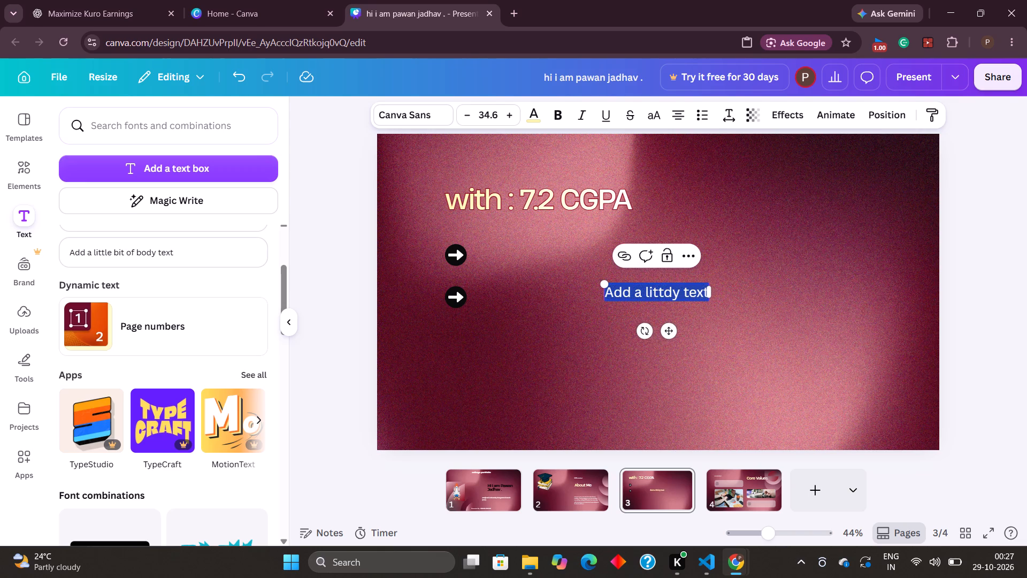
pyautogui.moveTo(633, 286); pyautogui.dragTo(632, 285)
pyautogui.click(632, 285)
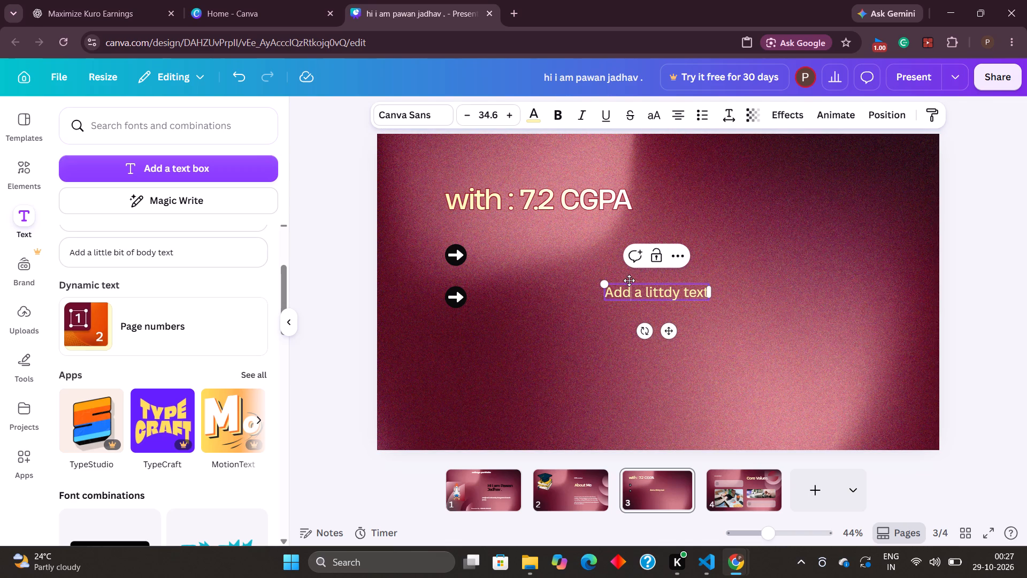
# Move the "Add a littdy text" box beside the upper black arrow icon, just to its right.
pyautogui.moveTo(629, 280); pyautogui.dragTo(522, 245)
pyautogui.click(522, 245)
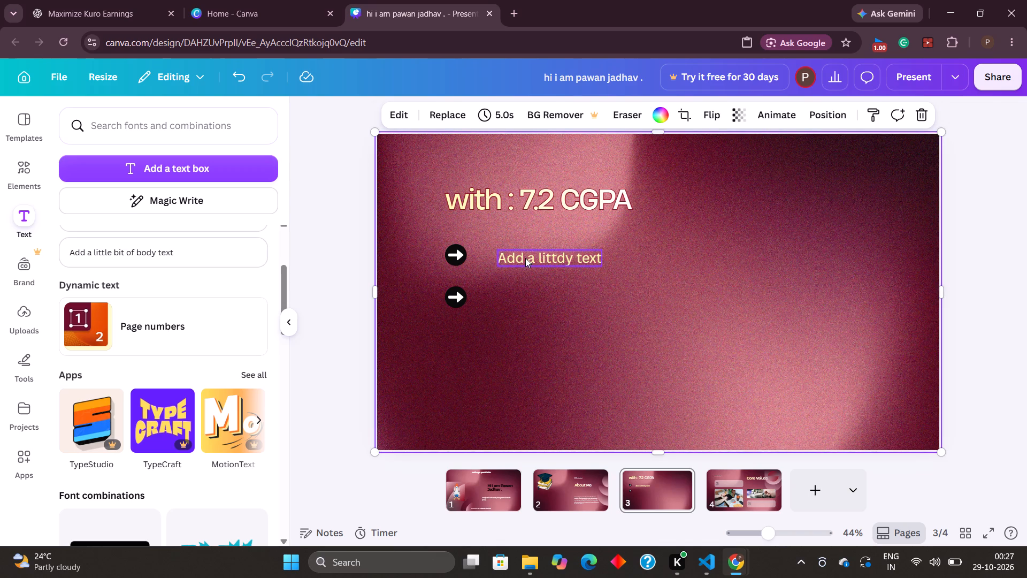
pyautogui.click(525, 258)
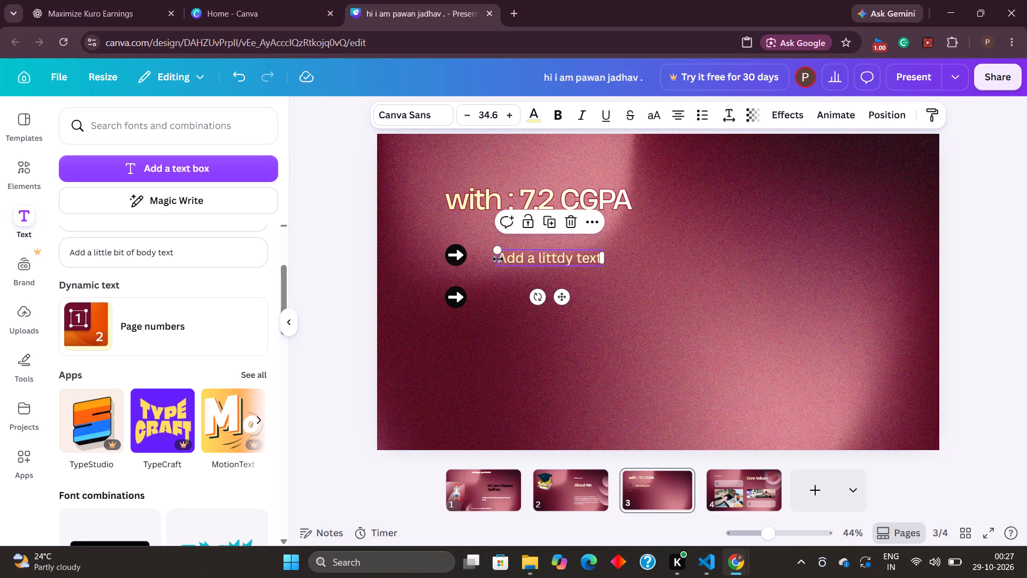
pyautogui.moveTo(522, 257); pyautogui.dragTo(508, 250)
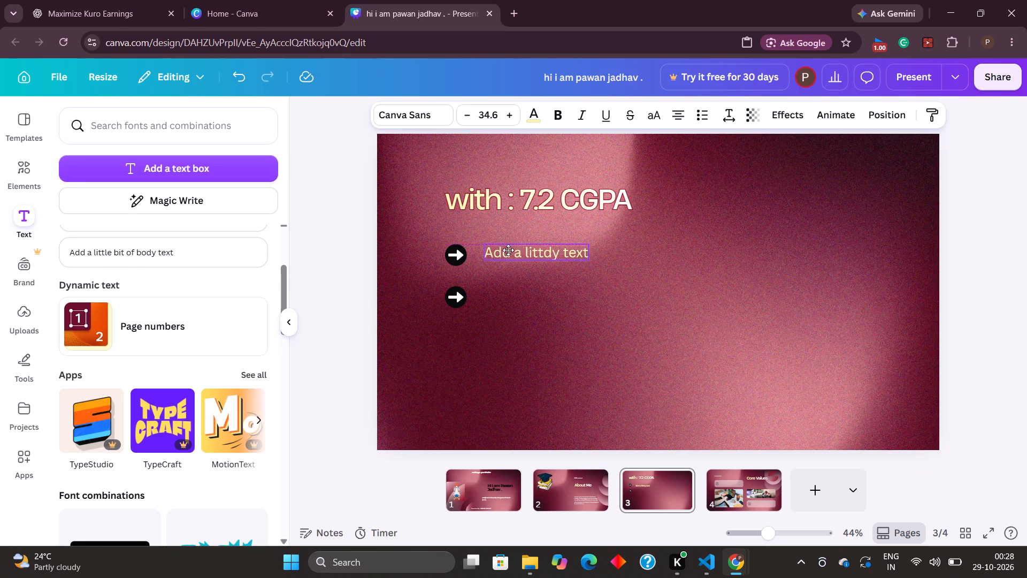
# Replace the placeholder text beside the upper arrow on page 3 with "first sem CGPA : 7.36".
pyautogui.moveTo(508, 250); pyautogui.dragTo(513, 252)
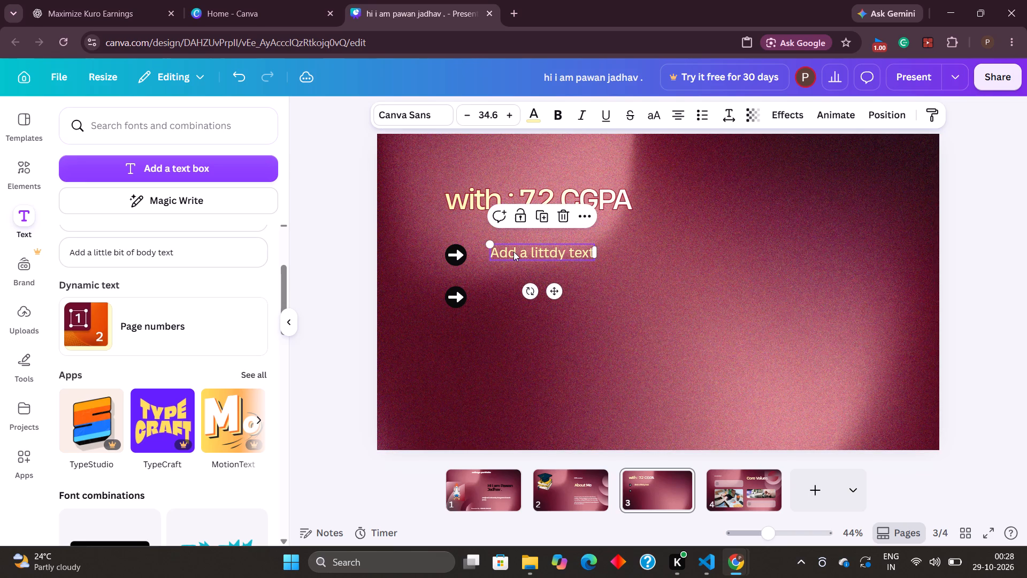
pyautogui.tripleClick(513, 252)
pyautogui.click(513, 252)
pyautogui.press('BackSpace')
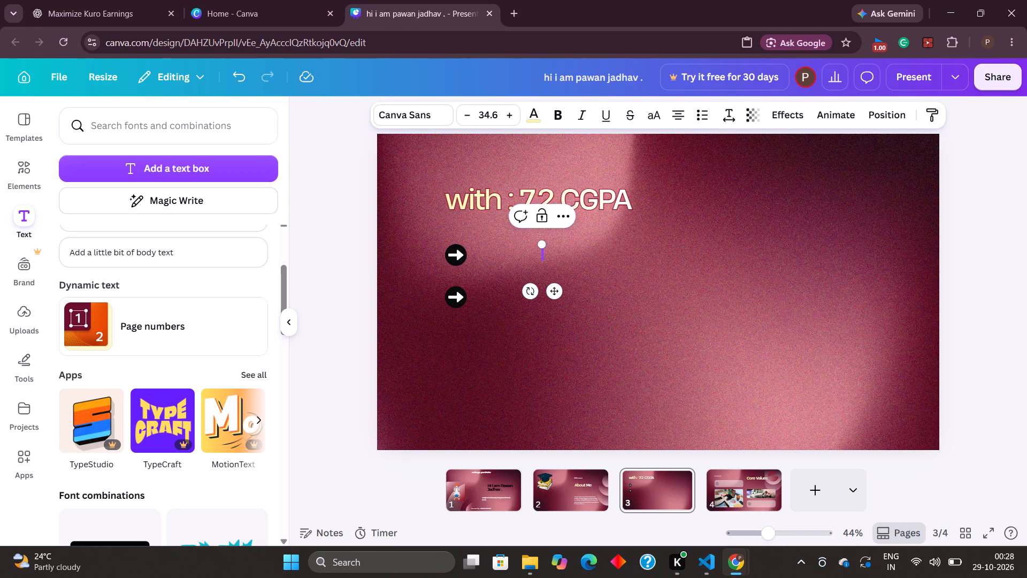
pyautogui.write('firs')
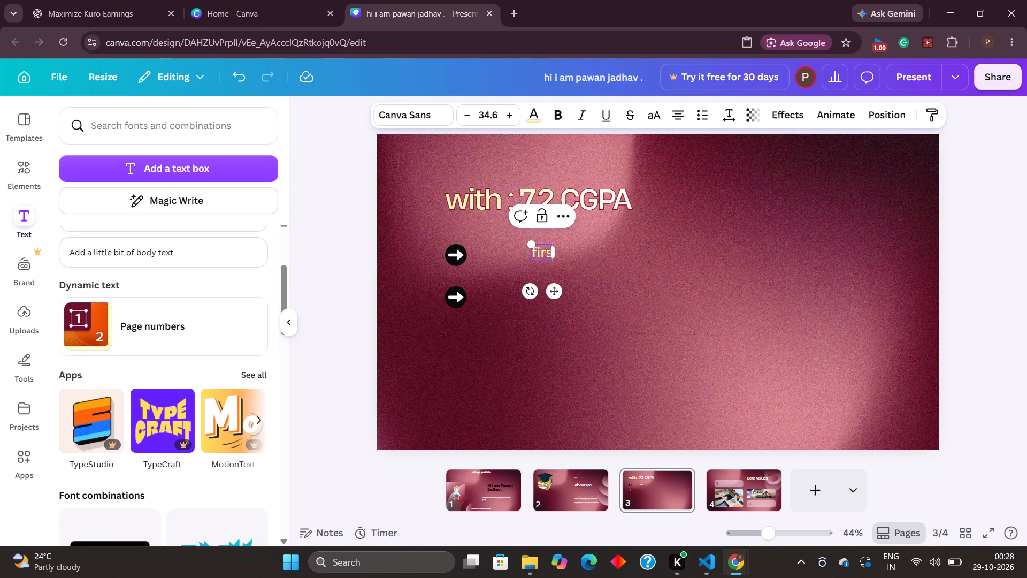
pyautogui.write('t sem')
pyautogui.press('space')
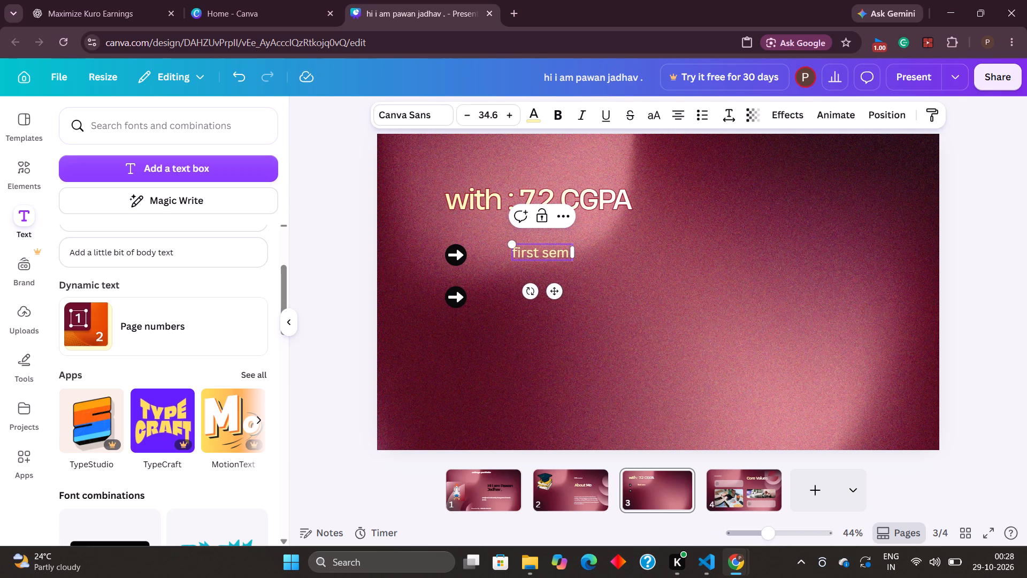
pyautogui.write('CGP')
pyautogui.write('a')
pyautogui.press('space')
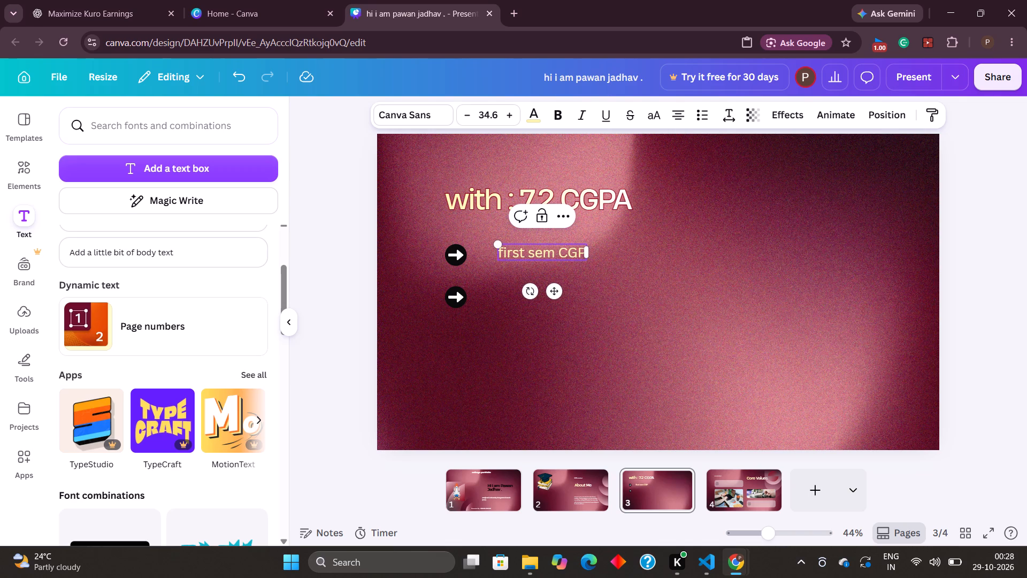
pyautogui.press('a')
pyautogui.press('BackSpace')
pyautogui.write('A')
pyautogui.press('space')
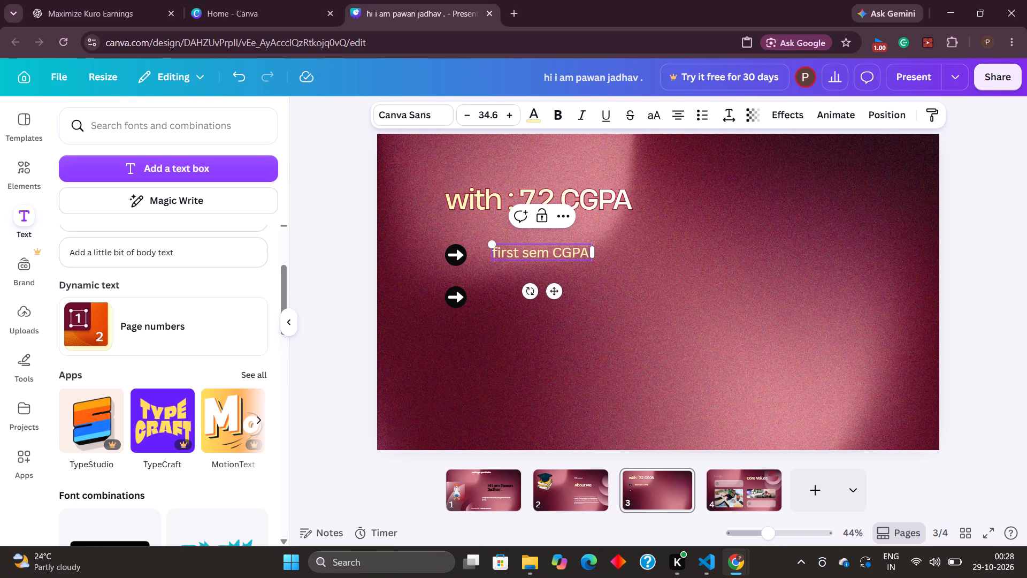
pyautogui.write(':')
pyautogui.press('space')
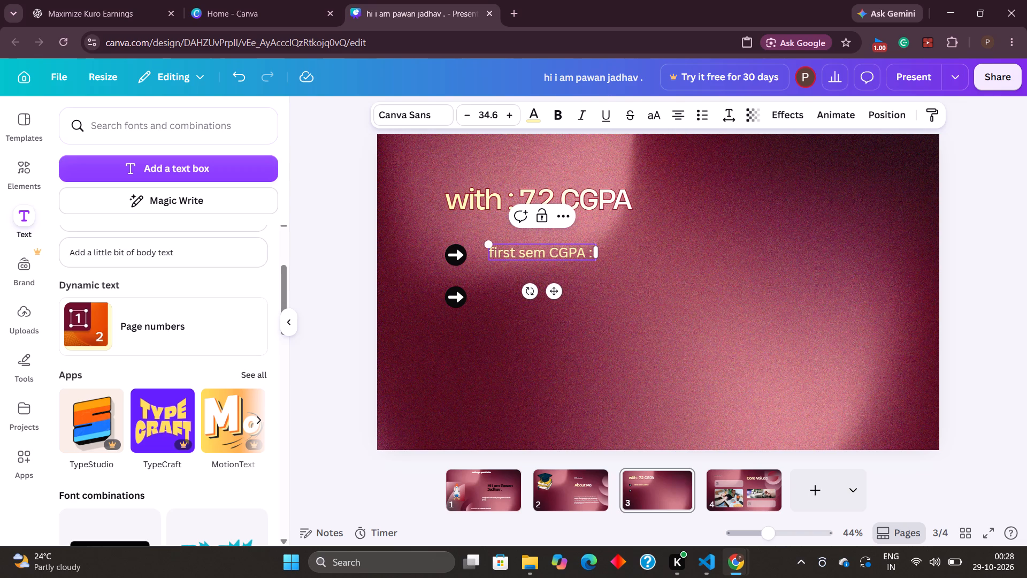
pyautogui.press('7')
pyautogui.press('.')
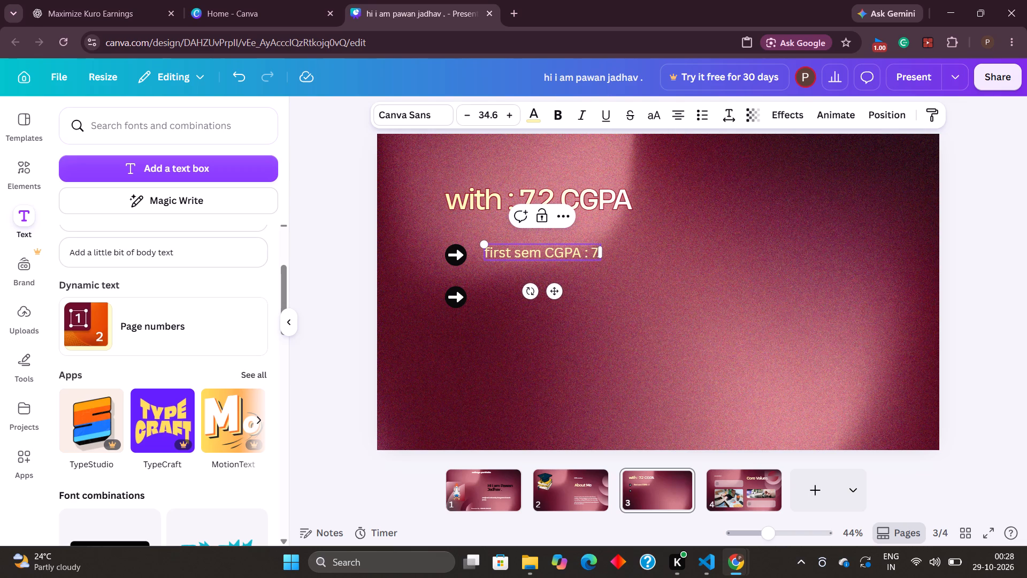
pyautogui.write('36')
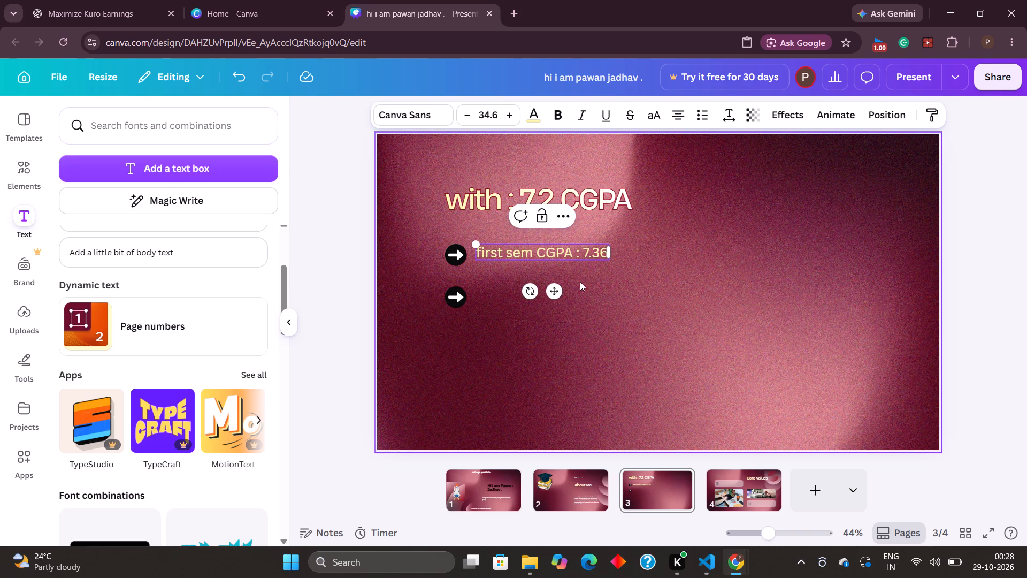
pyautogui.click(577, 283)
# Add another body text box to page 3 and place it just to the right of the lower arrow, aligned under the first line.
pyautogui.click(505, 301)
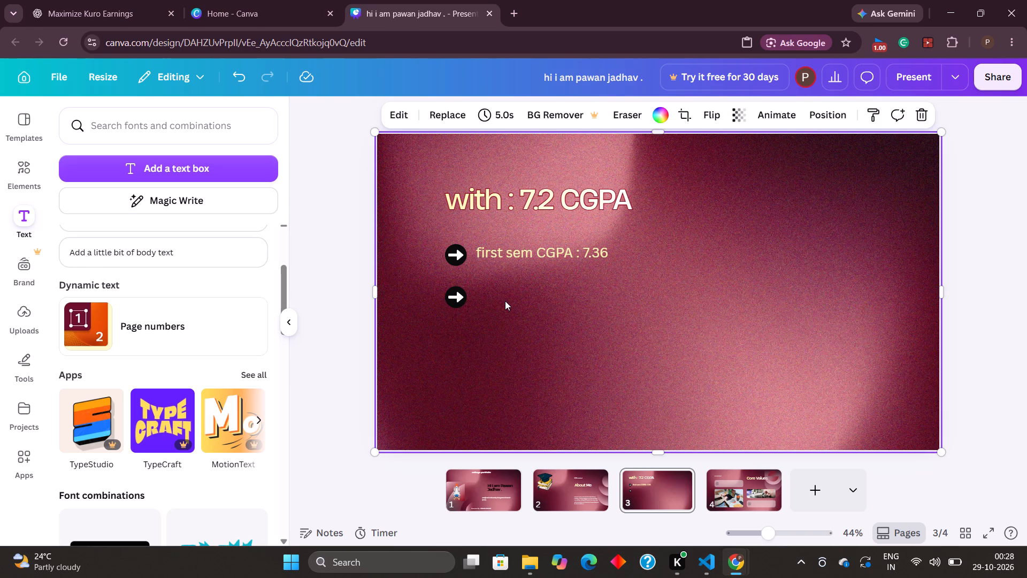
pyautogui.click(223, 252)
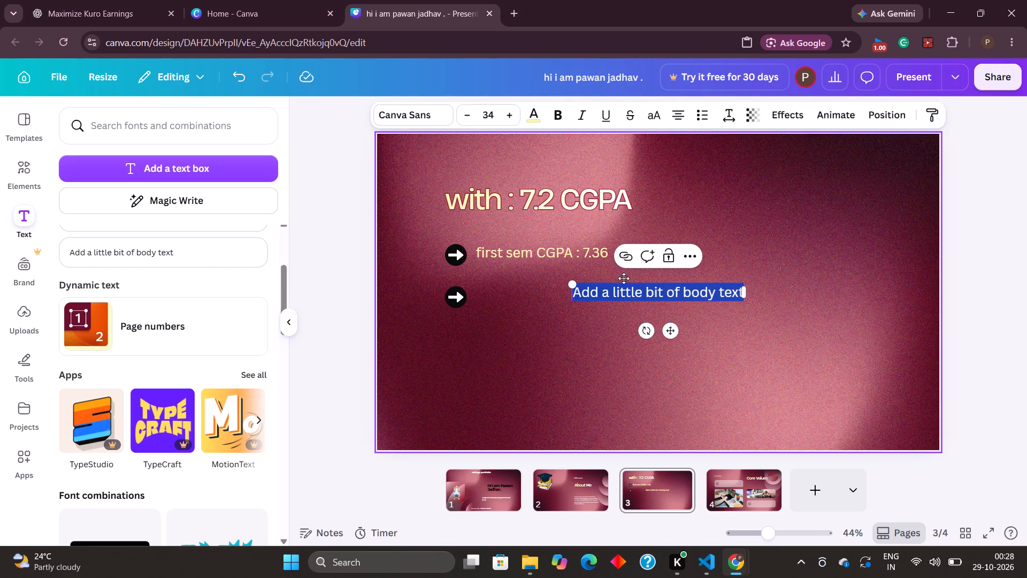
pyautogui.moveTo(634, 280); pyautogui.dragTo(544, 286)
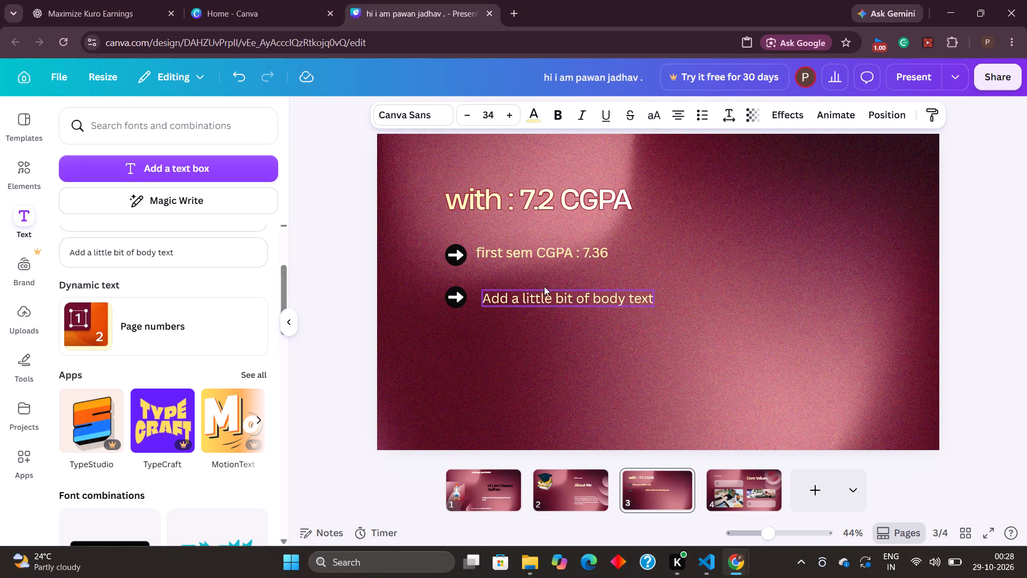
pyautogui.moveTo(544, 286); pyautogui.dragTo(542, 284)
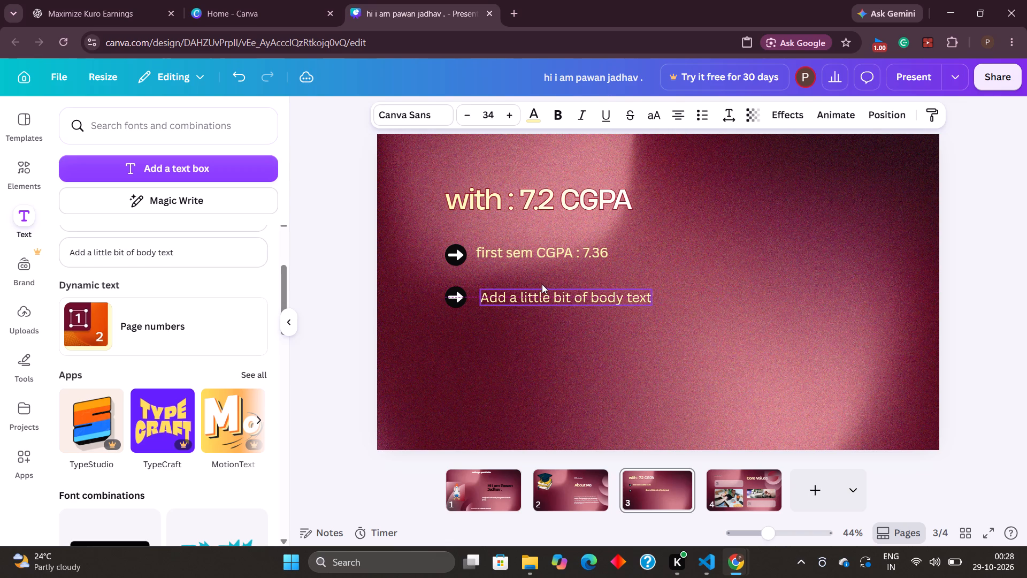
pyautogui.moveTo(542, 284); pyautogui.dragTo(541, 286)
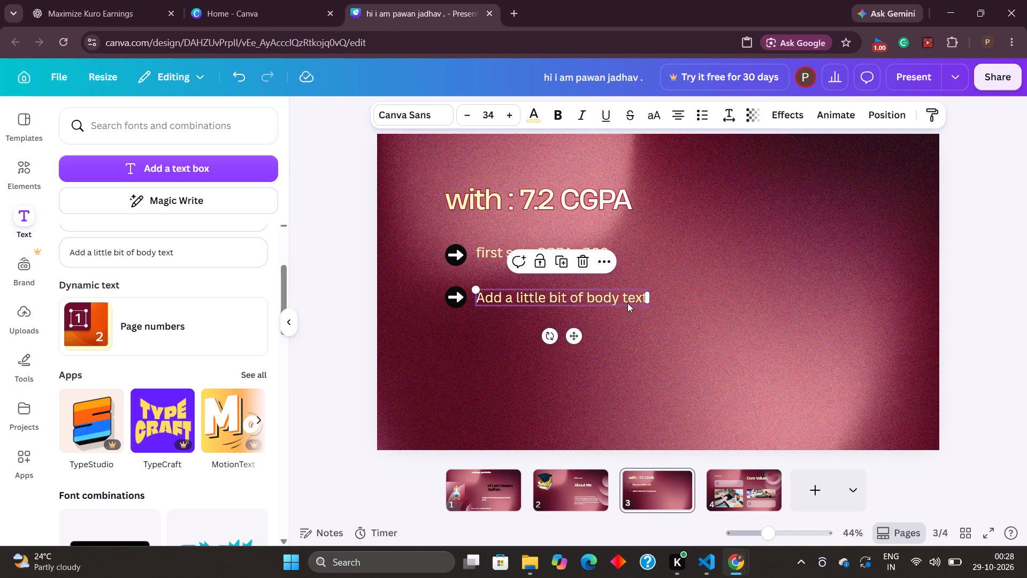
# Replace the placeholder text beside the lower arrow with "second sem CGPA :7.10".
pyautogui.tripleClick(636, 298)
pyautogui.press('BackSpace')
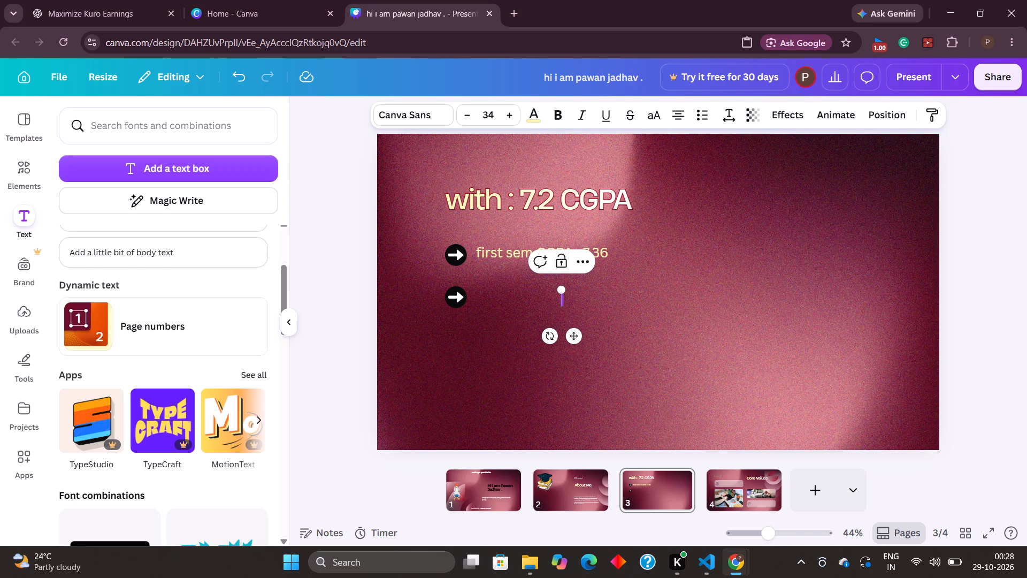
pyautogui.write('se')
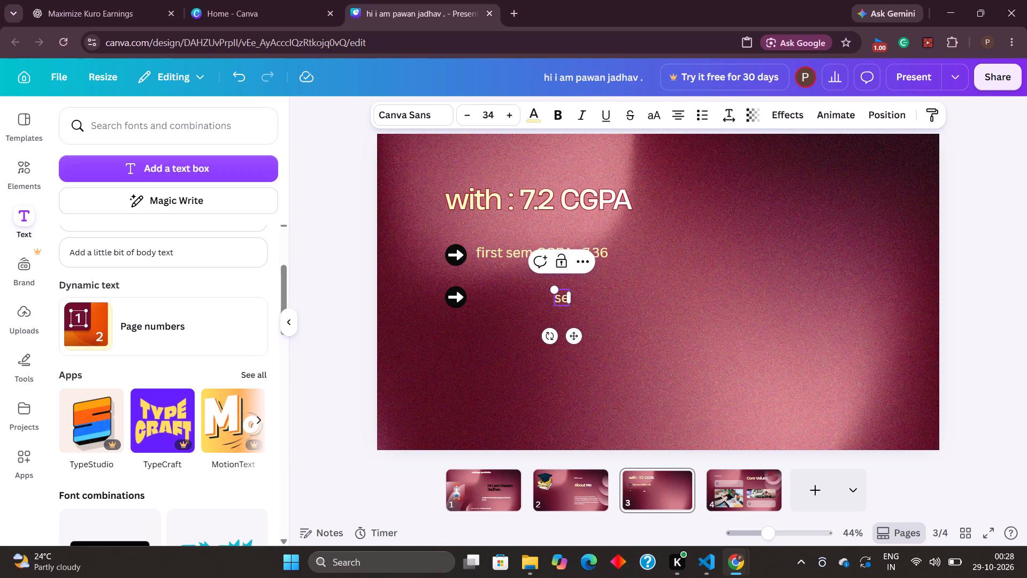
pyautogui.write('cond')
pyautogui.press('space')
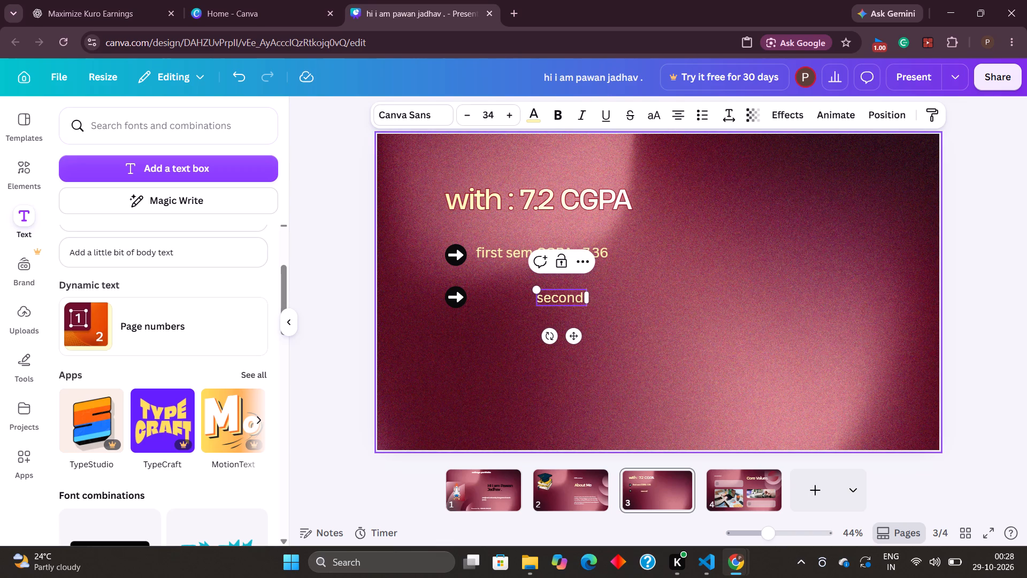
pyautogui.write('sem')
pyautogui.press('space')
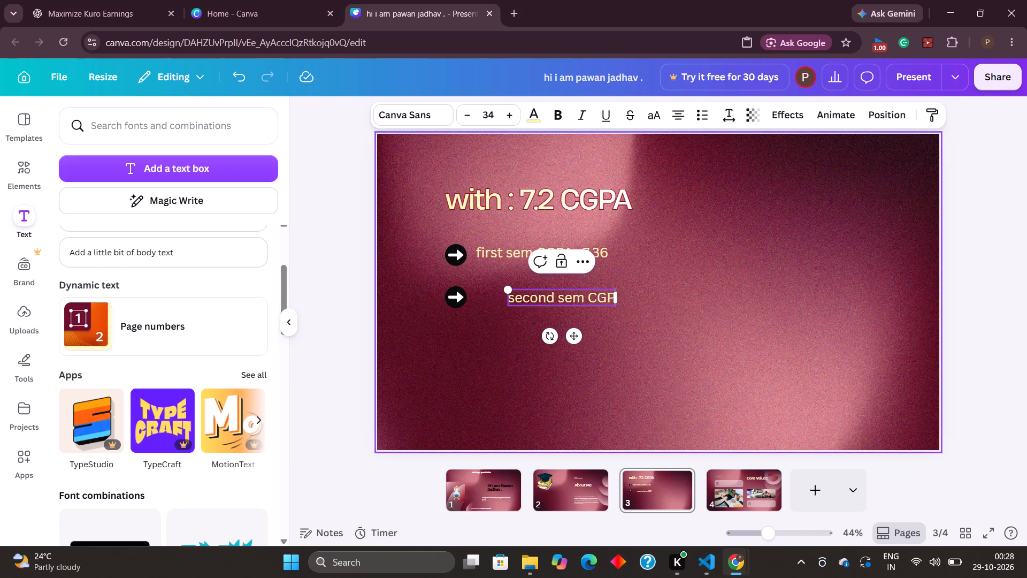
pyautogui.hotkey('shift', ':')
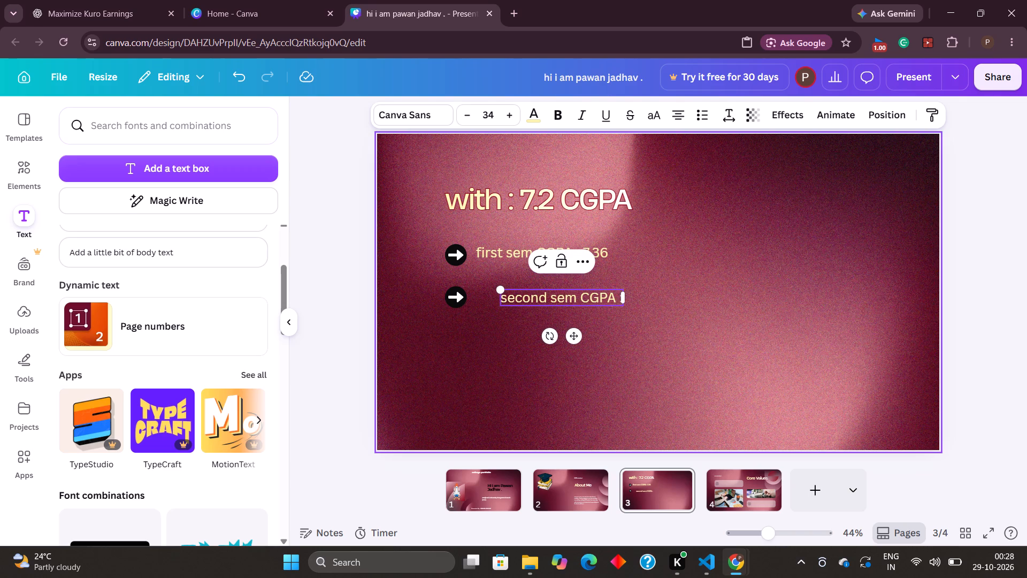
pyautogui.press('7')
pyautogui.press('.')
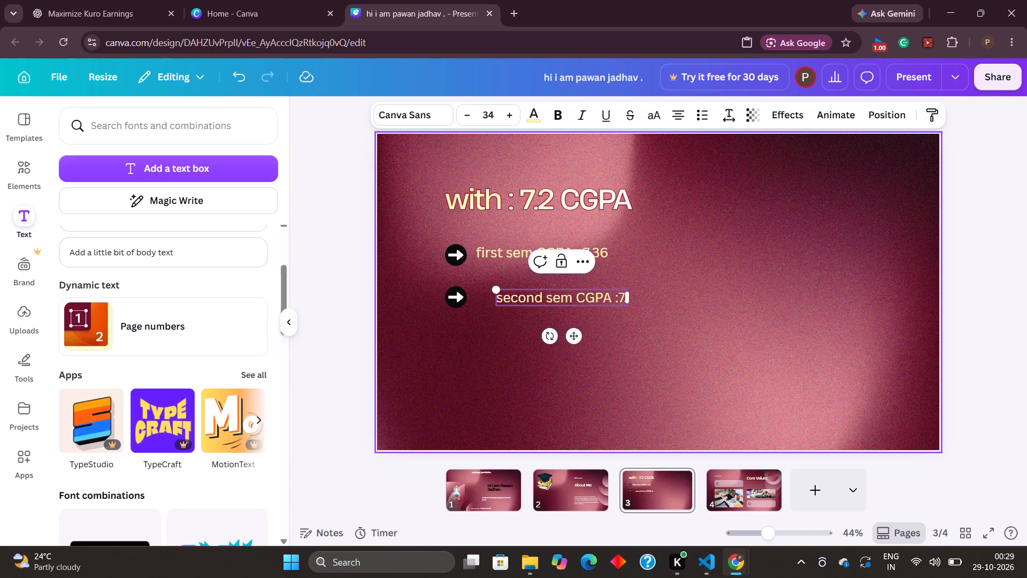
pyautogui.write('20')
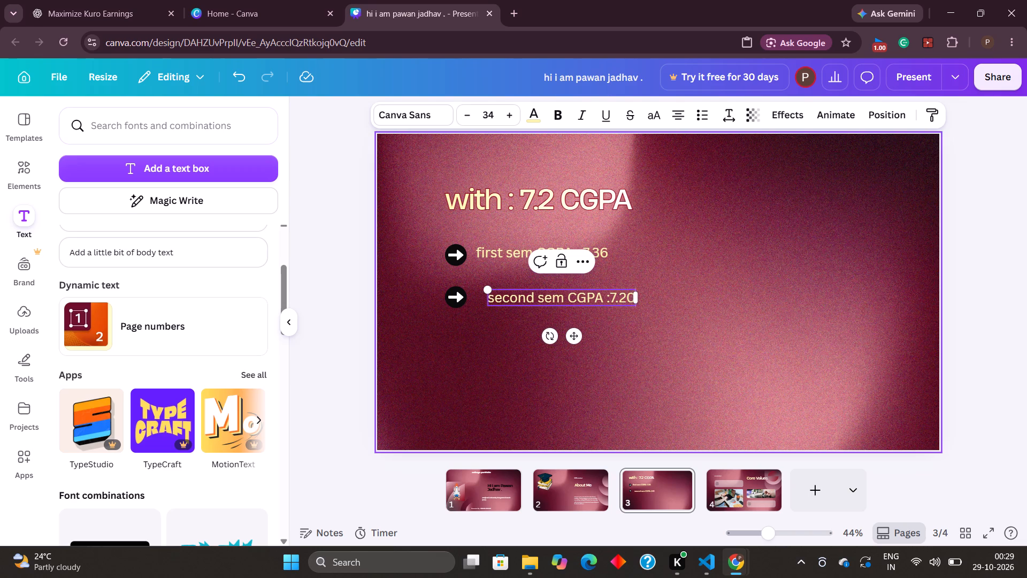
pyautogui.press('BackSpace')
pyautogui.press('BackSpace')
pyautogui.write('10')
pyautogui.click(715, 394)
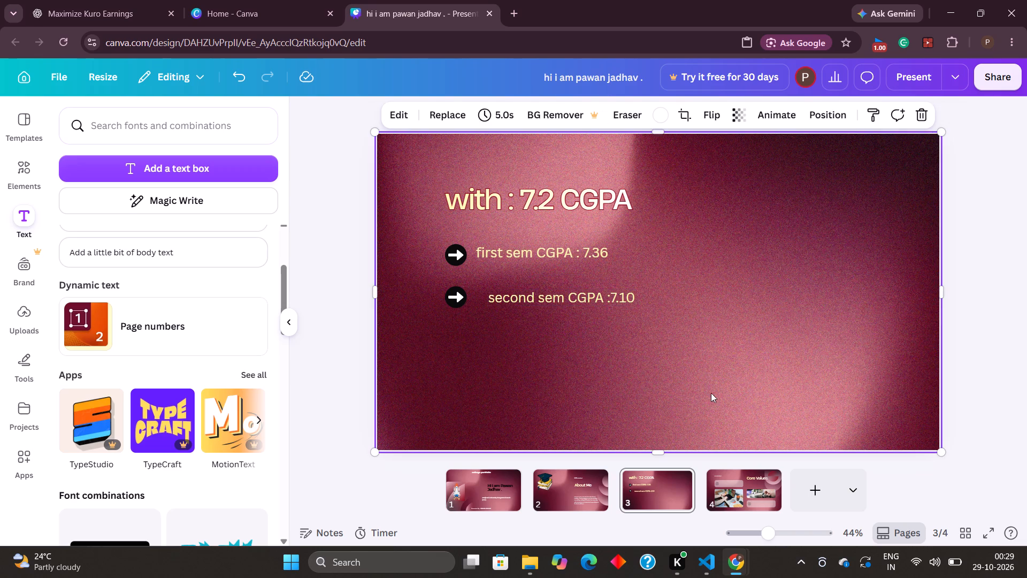
# Shift the "second sem CGPA :7.10" text slightly left, closer to the lower arrow.
pyautogui.click(540, 300)
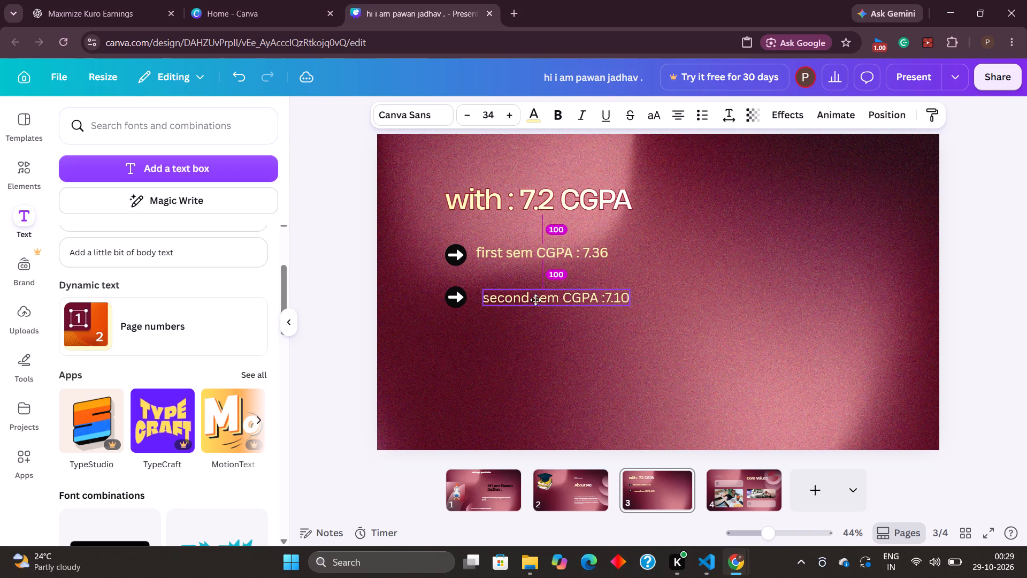
pyautogui.click(647, 392)
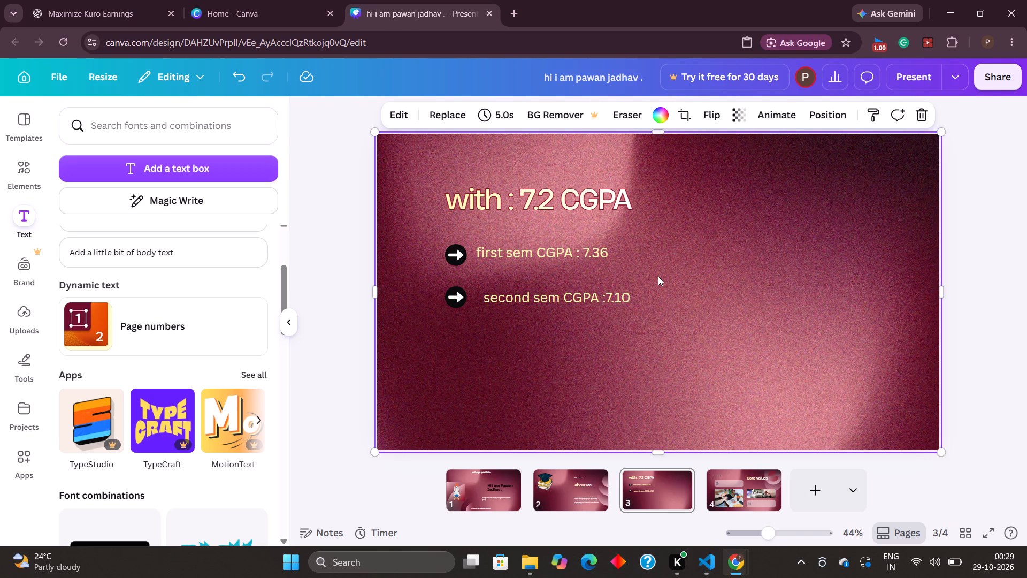
# Set the text colour of the "second sem CGPA :7.10" line to white.
pyautogui.click(560, 298)
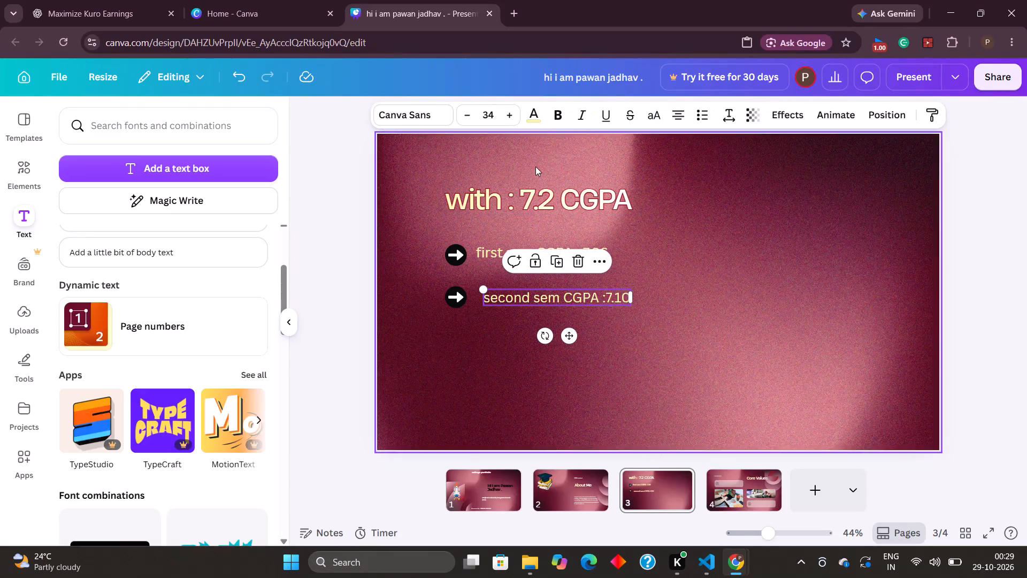
pyautogui.click(532, 117)
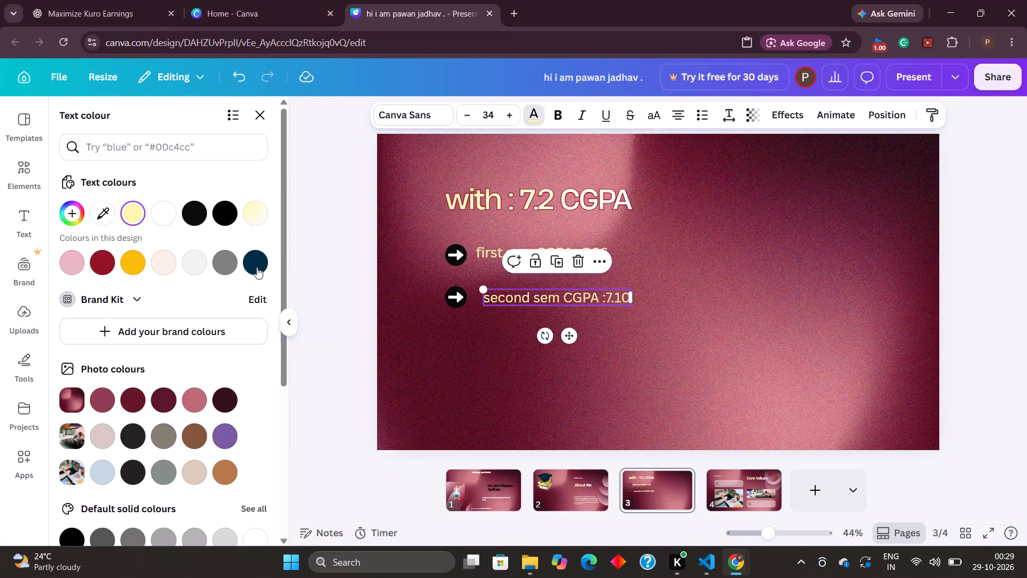
pyautogui.click(257, 268)
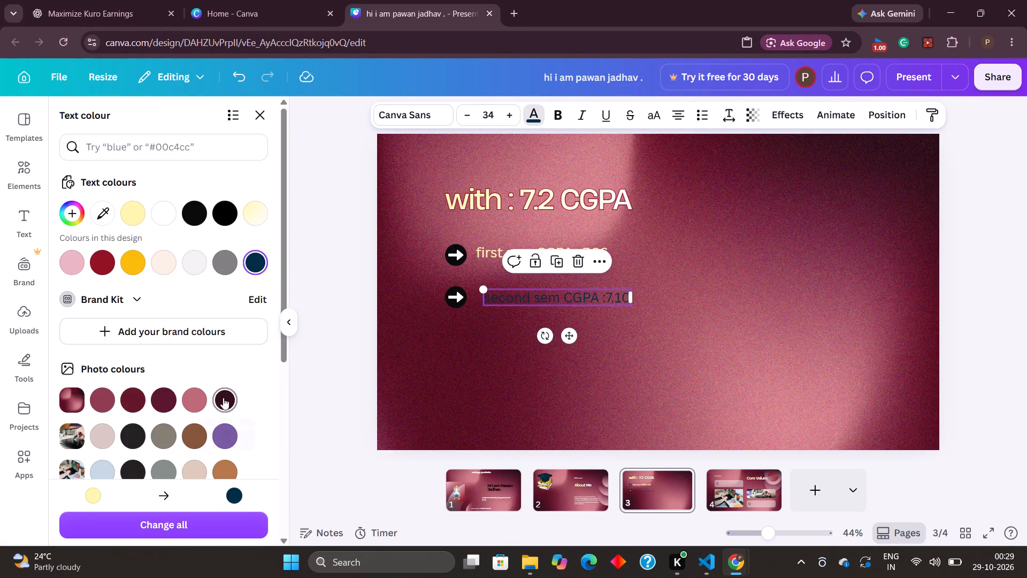
pyautogui.scroll(-2, 225, 337)
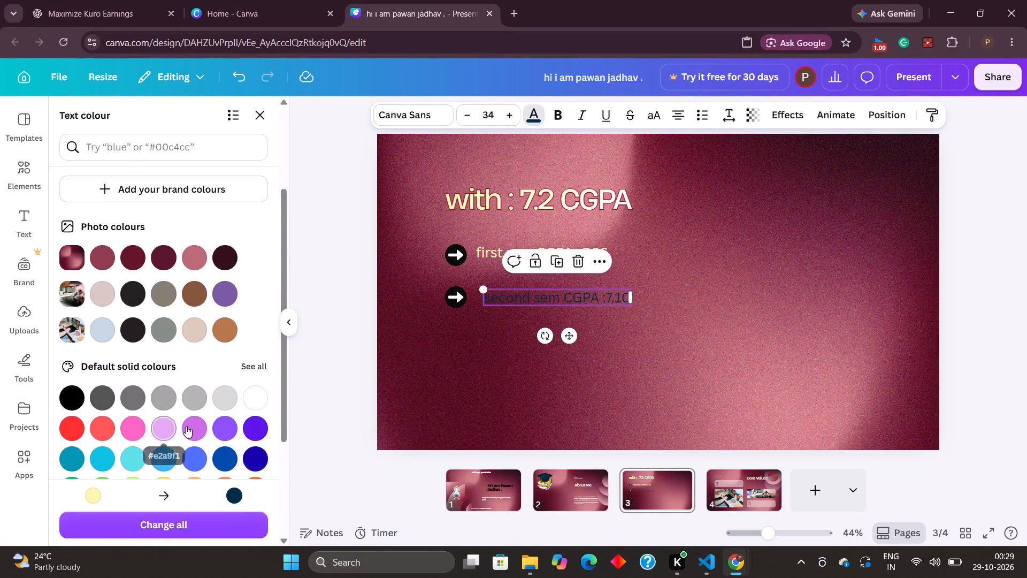
pyautogui.click(247, 395)
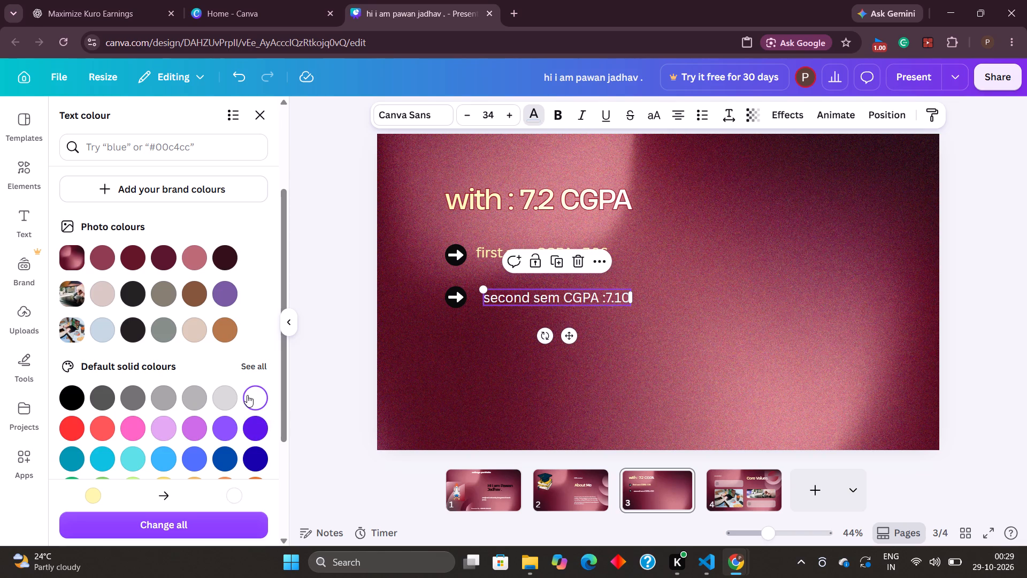
pyautogui.click(660, 252)
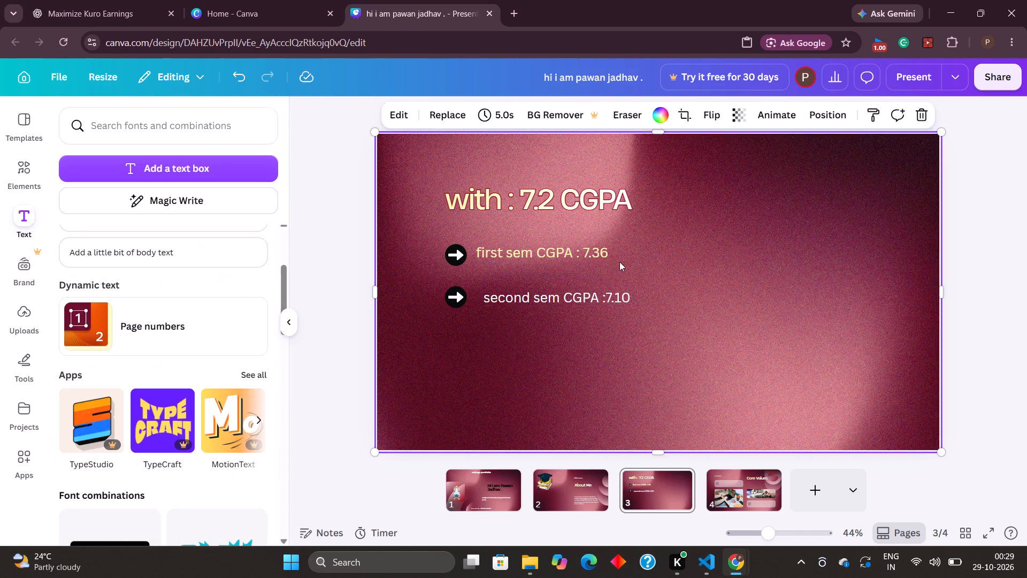
# Set the text colour of the "first sem CGPA : 7.36" line to white, applying the change to all uses of its pale yellow.
pyautogui.doubleClick(575, 252)
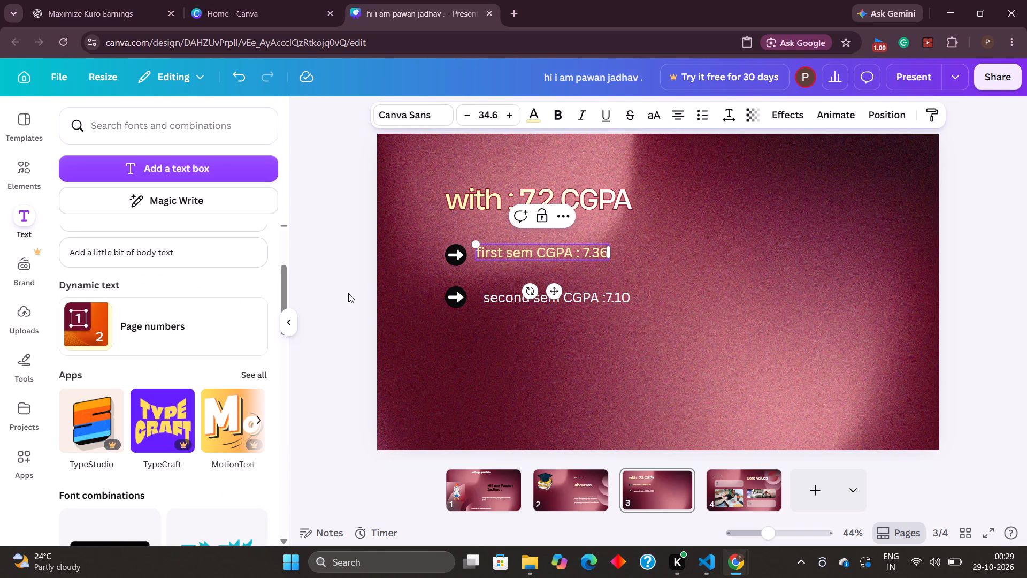
pyautogui.click(528, 112)
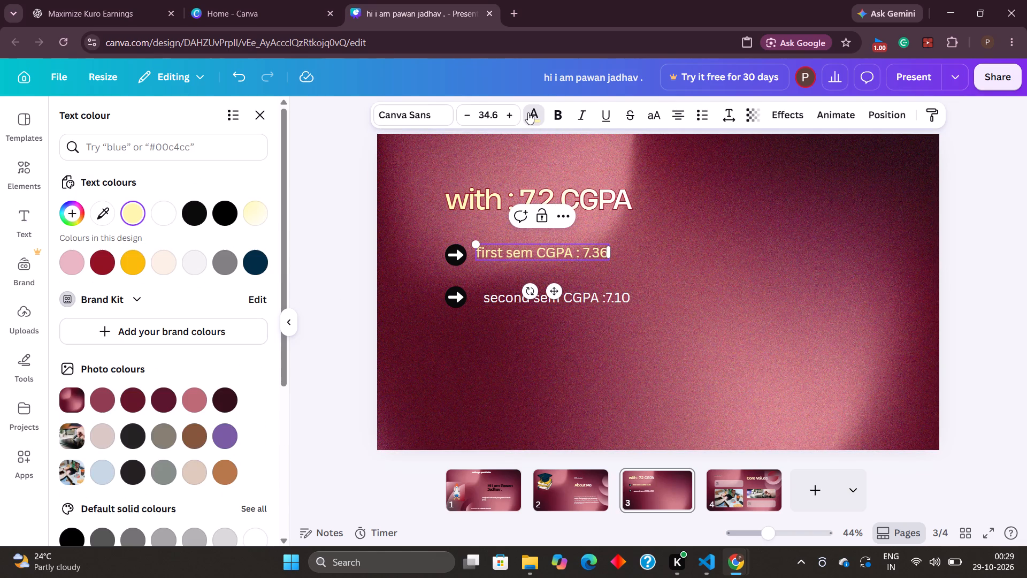
pyautogui.scroll(-2, 186, 433)
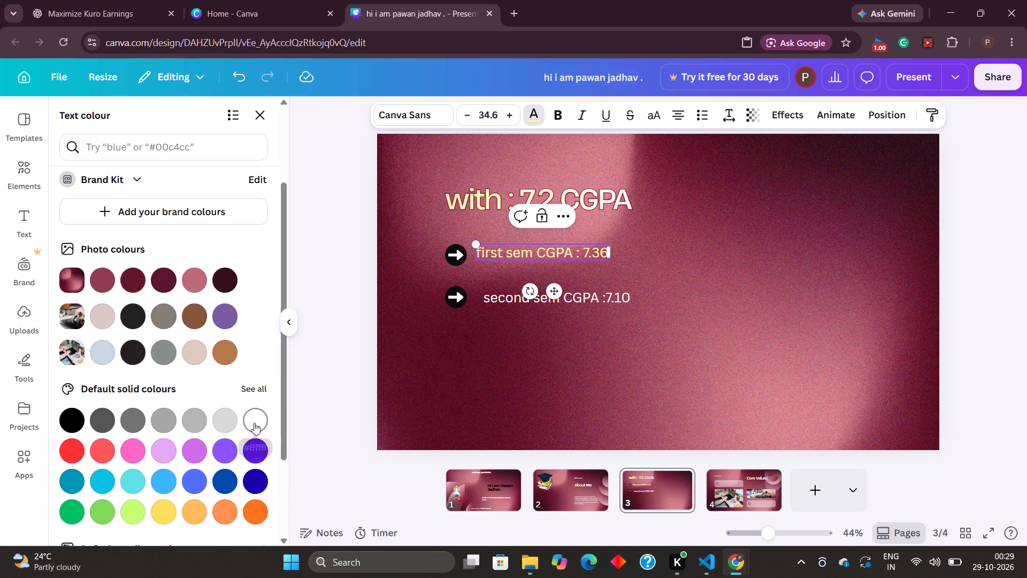
pyautogui.click(254, 423)
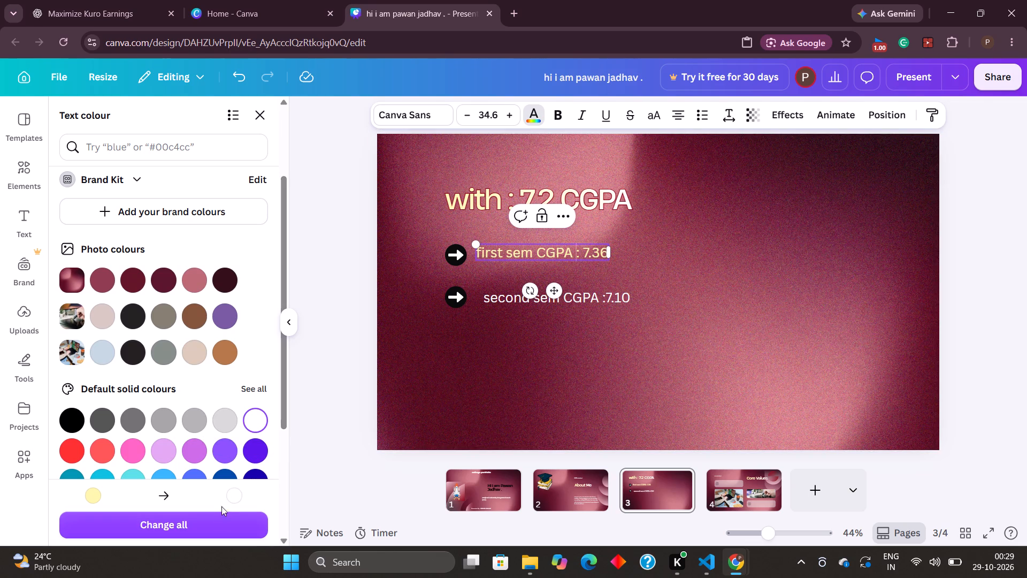
pyautogui.scroll(-3, 203, 413)
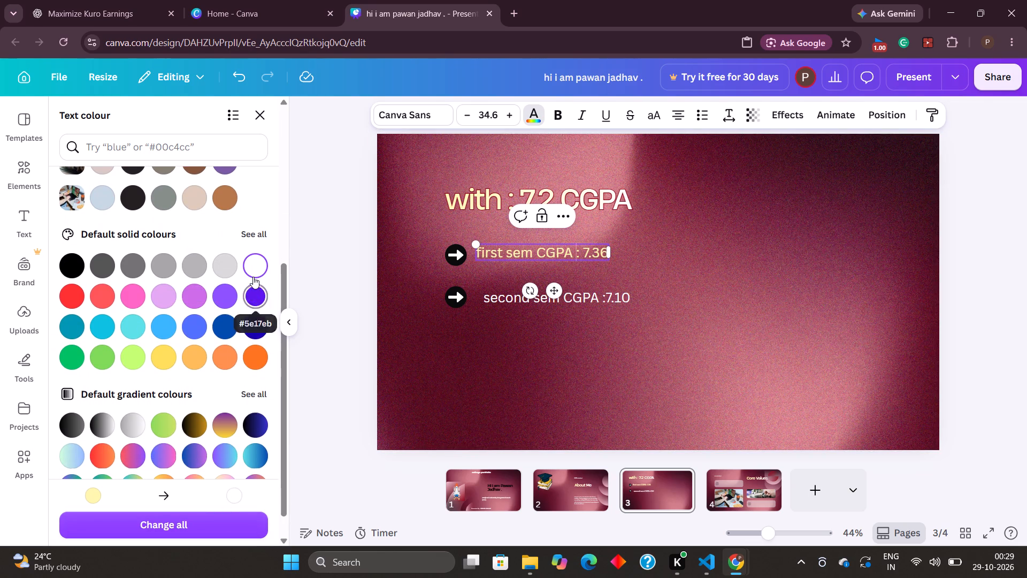
pyautogui.click(253, 277)
pyautogui.click(234, 493)
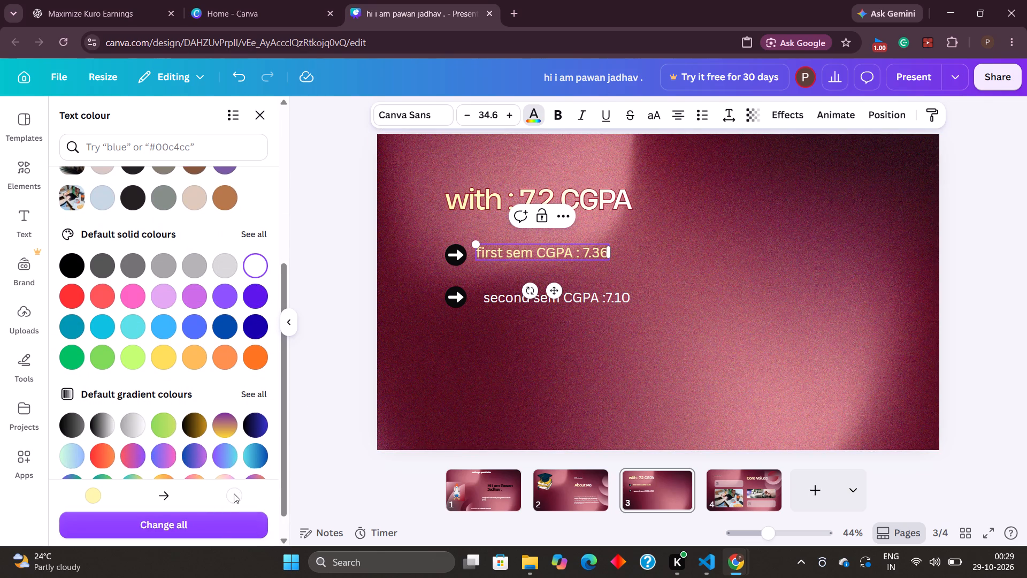
pyautogui.click(221, 522)
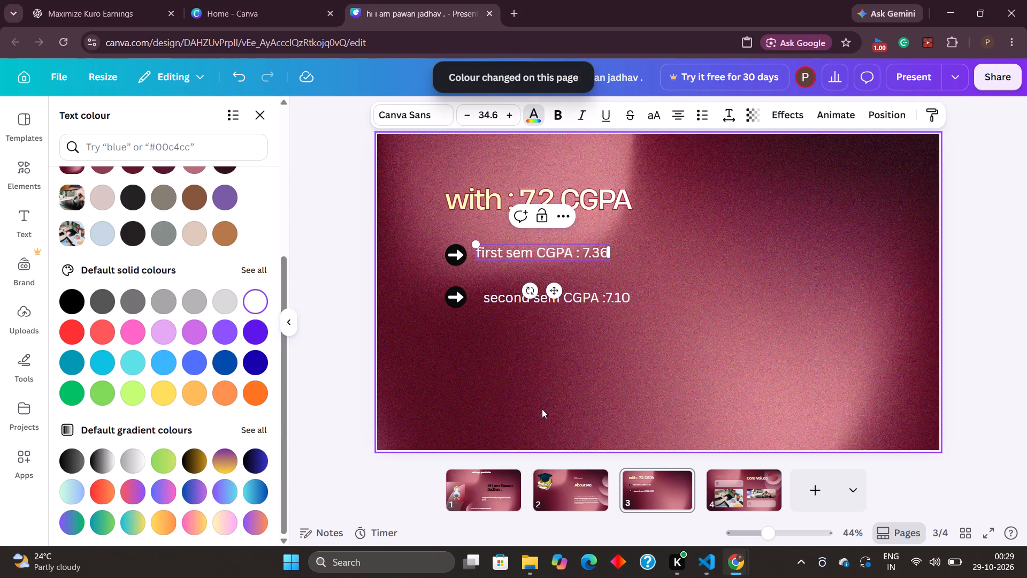
pyautogui.click(555, 394)
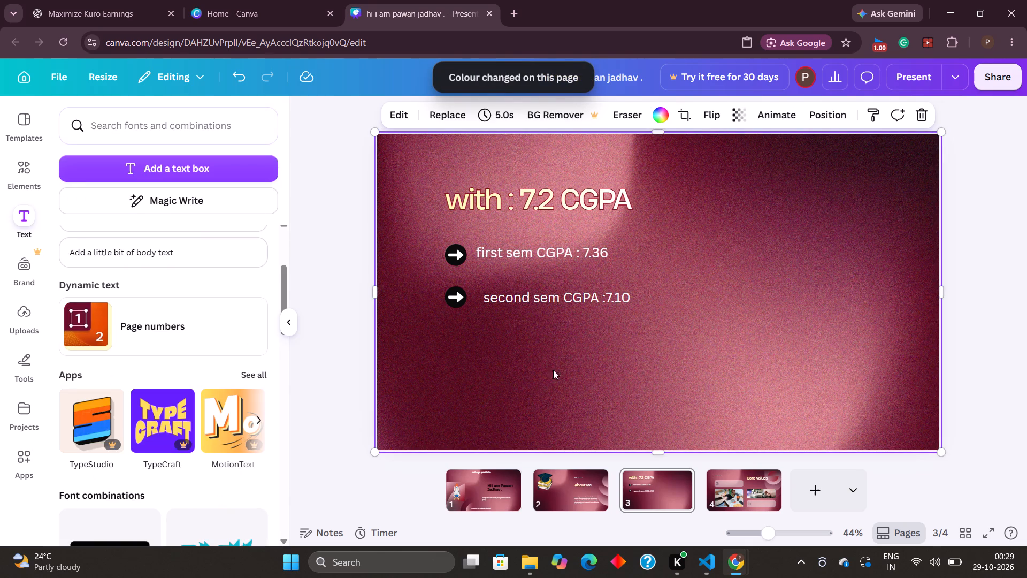
# On page 4, delete the translucent box under "cse student" and the desk photo below it, including its frame.
pyautogui.click(722, 483)
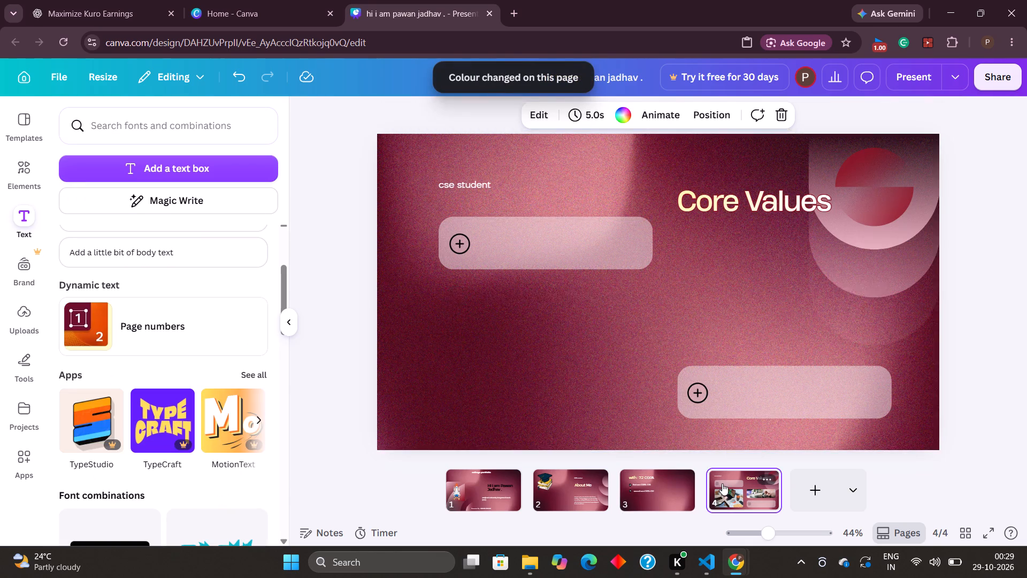
pyautogui.click(509, 248)
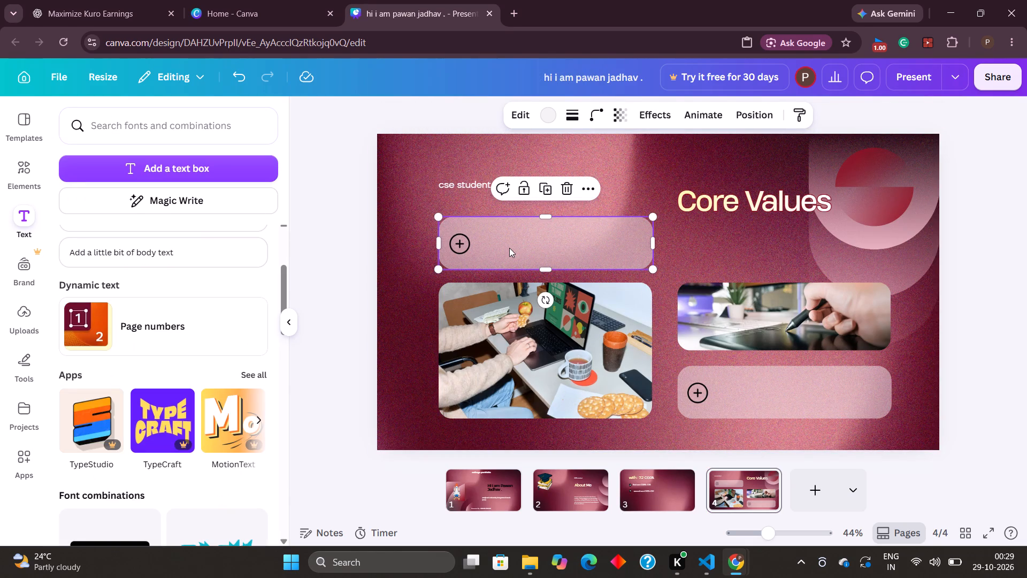
pyautogui.click(564, 185)
pyautogui.click(579, 293)
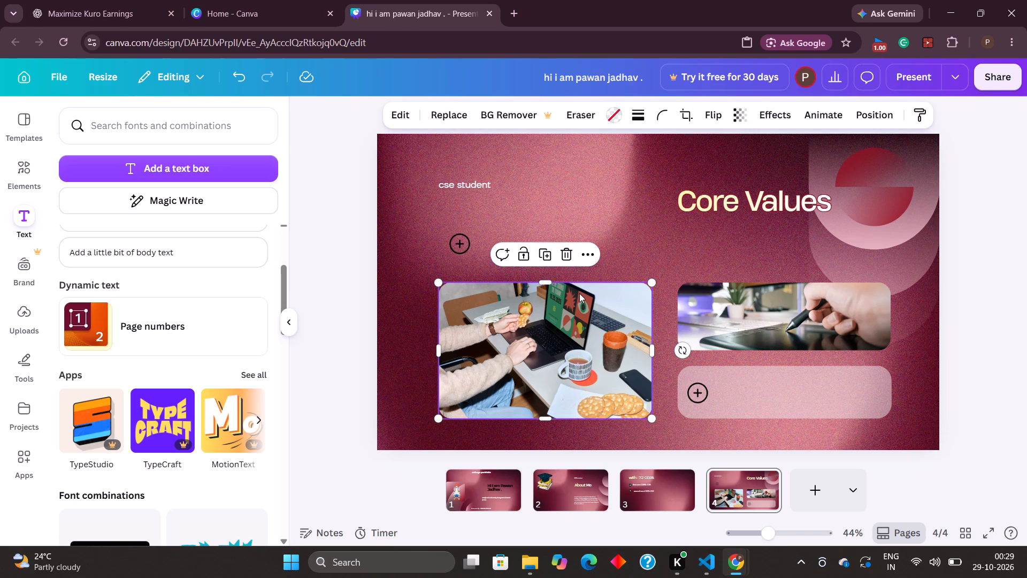
pyautogui.click(564, 257)
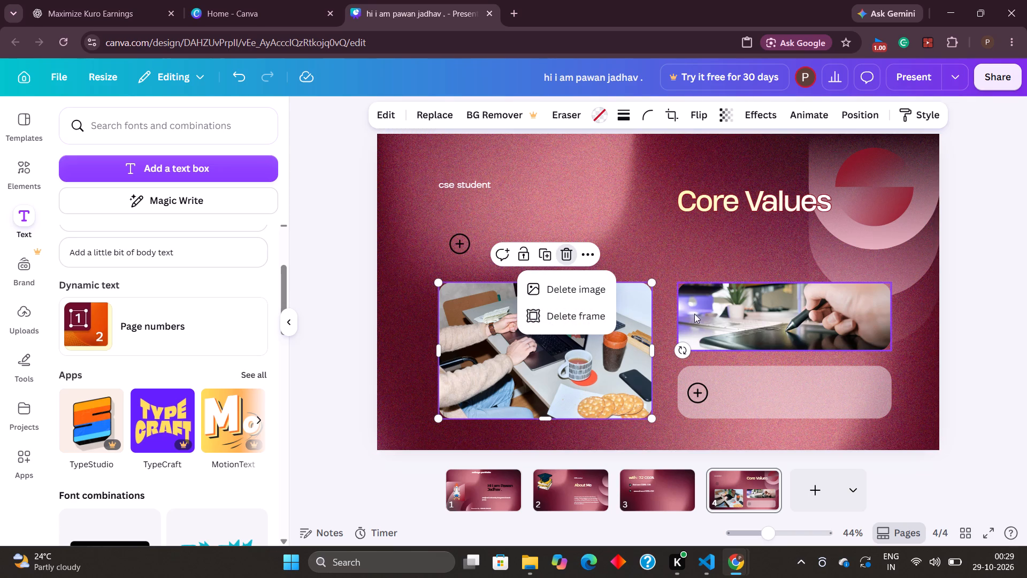
pyautogui.click(574, 291)
pyautogui.click(561, 248)
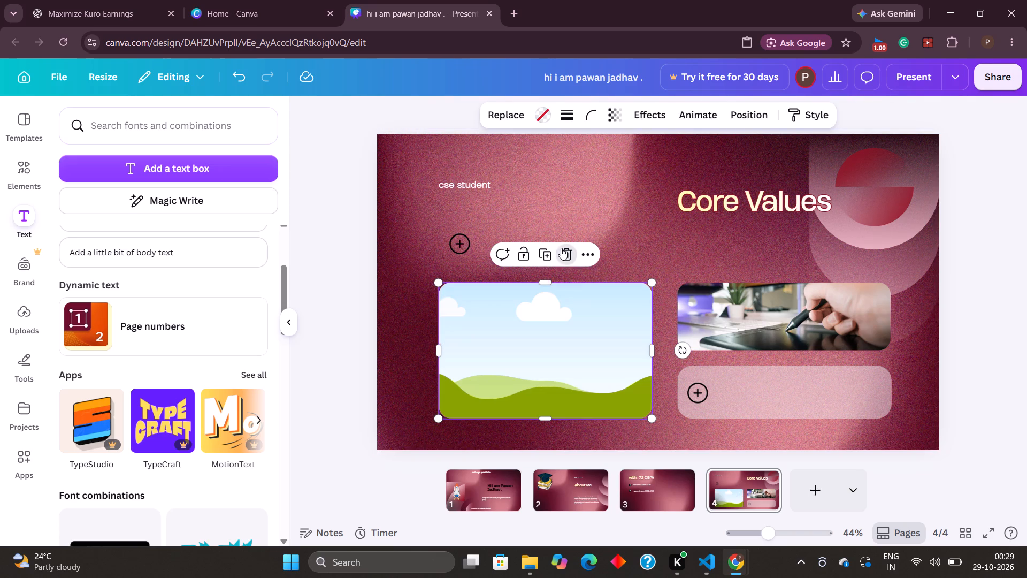
# Delete the stylus photo with its frame and the translucent box beneath it on page 4.
pyautogui.click(746, 316)
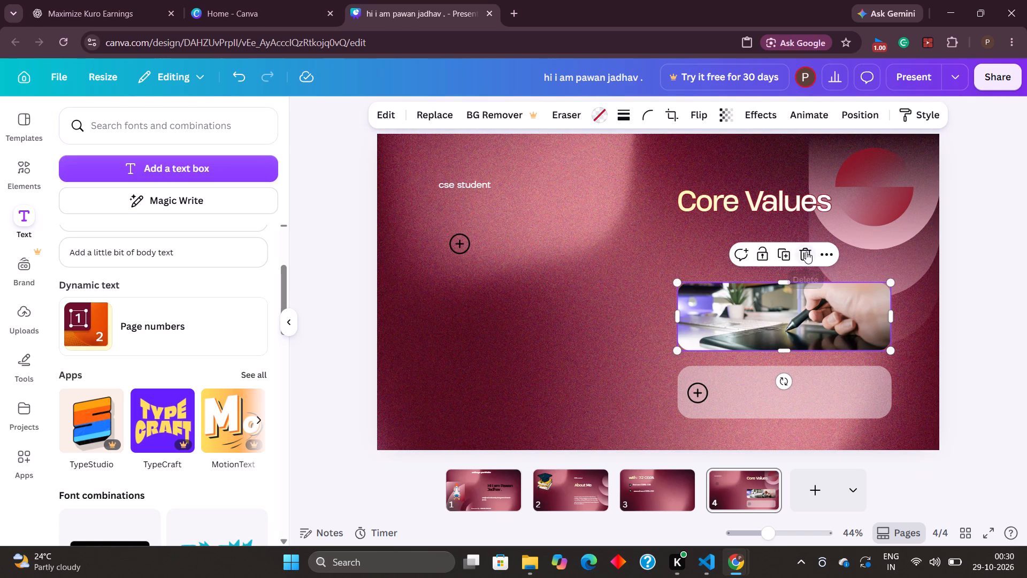
pyautogui.click(806, 252)
pyautogui.click(807, 293)
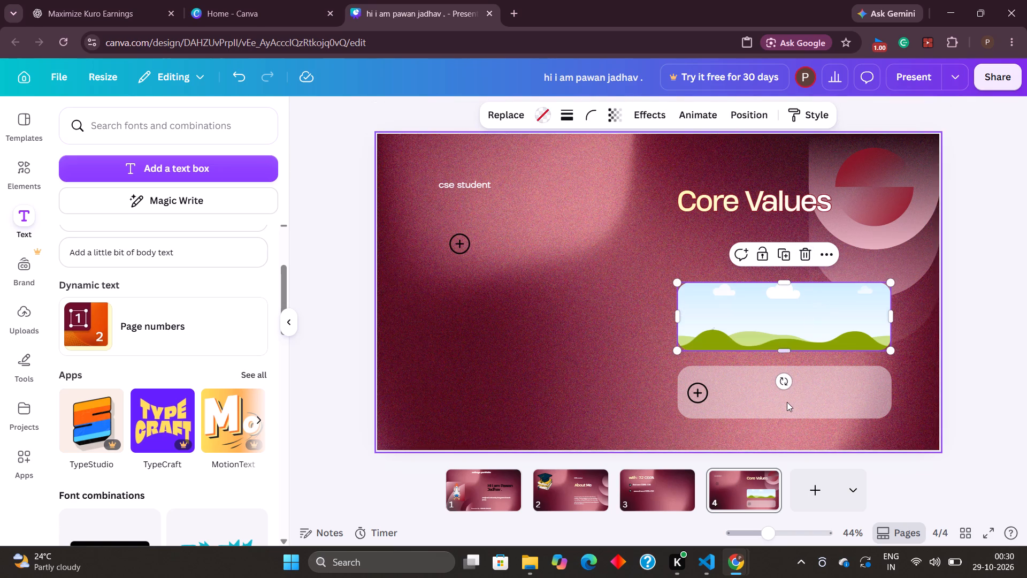
pyautogui.click(787, 402)
pyautogui.click(804, 336)
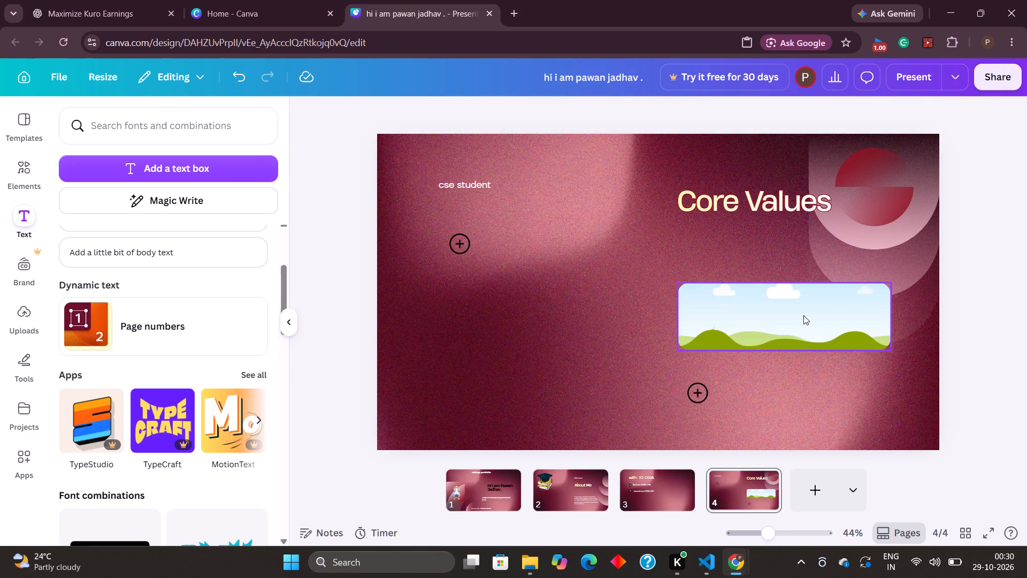
pyautogui.click(803, 315)
pyautogui.click(806, 253)
# Clear the remaining text and icons from page 4: the "Core Values" heading, both plus icons and the "cse student" label.
pyautogui.click(772, 185)
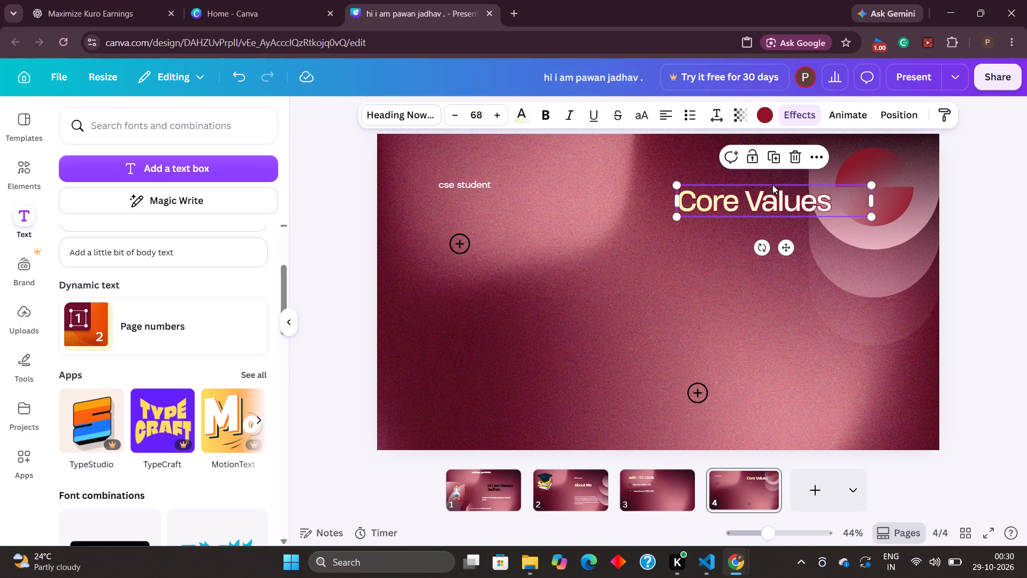
pyautogui.click(794, 151)
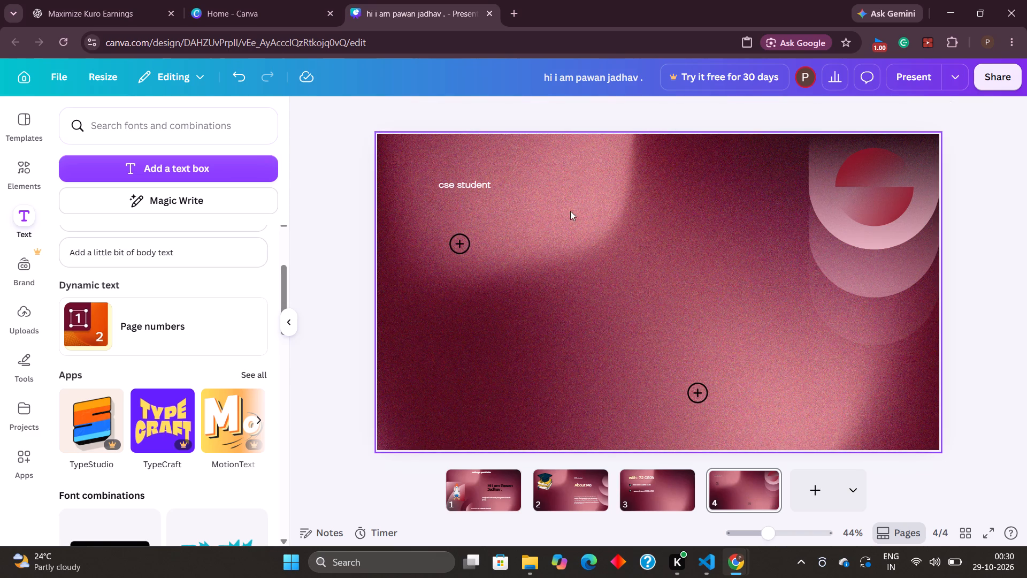
pyautogui.click(463, 243)
pyautogui.click(478, 206)
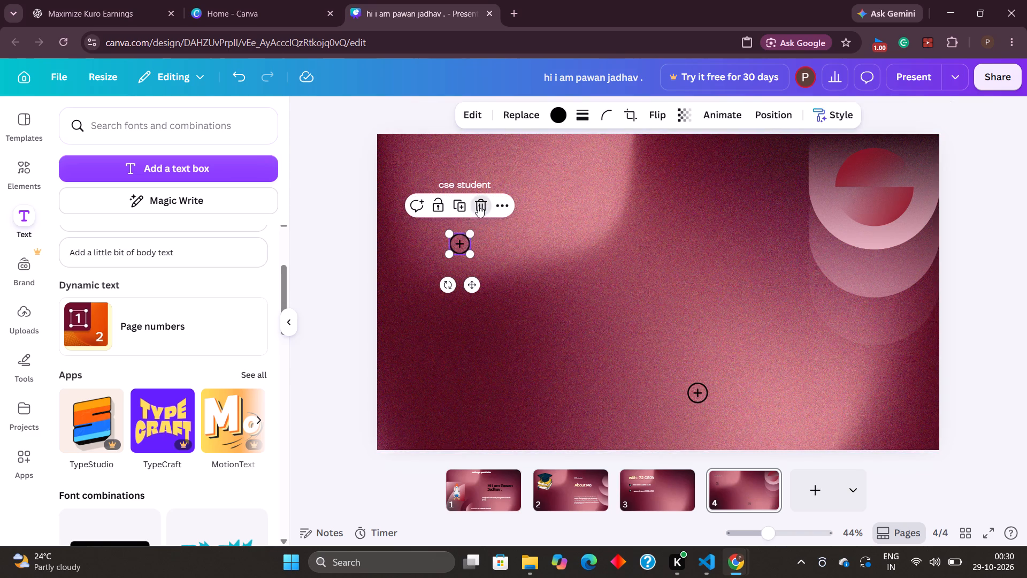
pyautogui.click(698, 390)
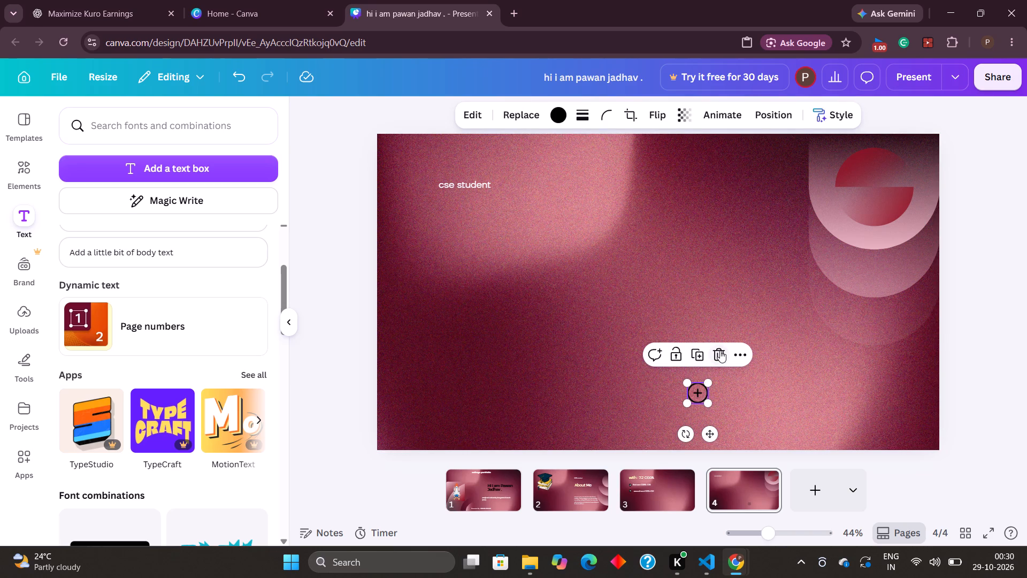
pyautogui.click(721, 351)
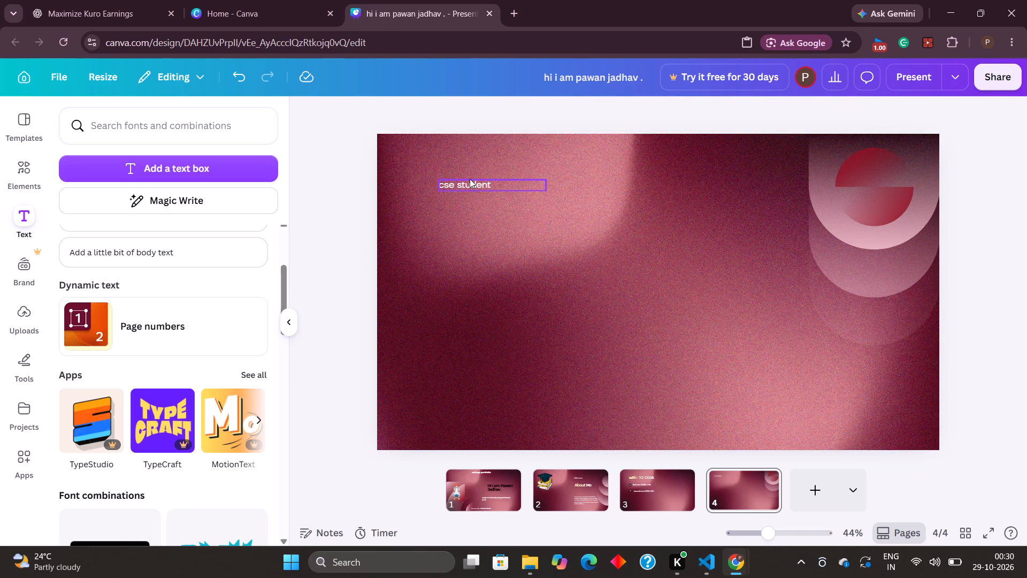
pyautogui.click(485, 185)
pyautogui.click(519, 149)
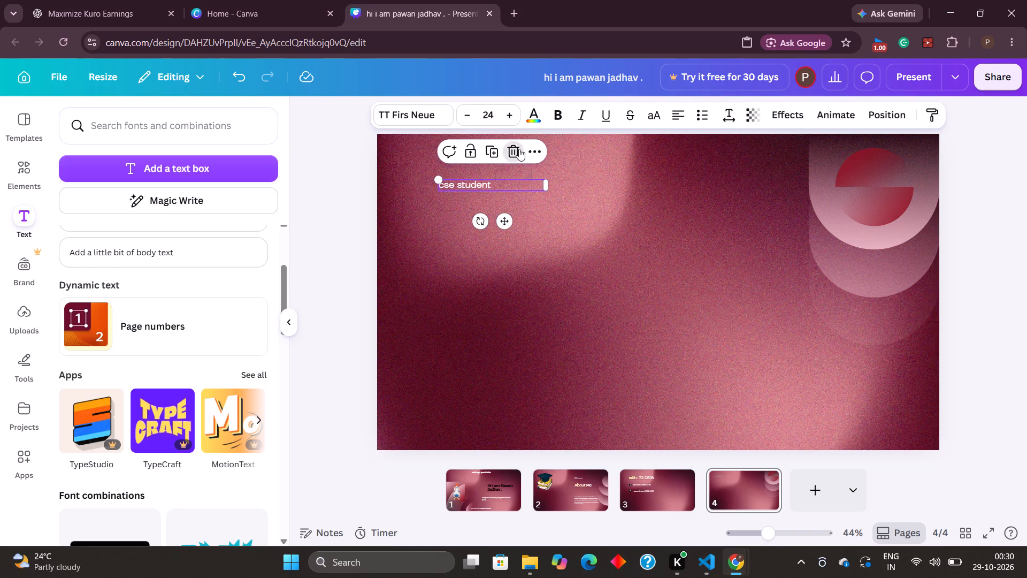
# Apply the Shift text animation to the large greeting heading on page 1.
pyautogui.click(487, 492)
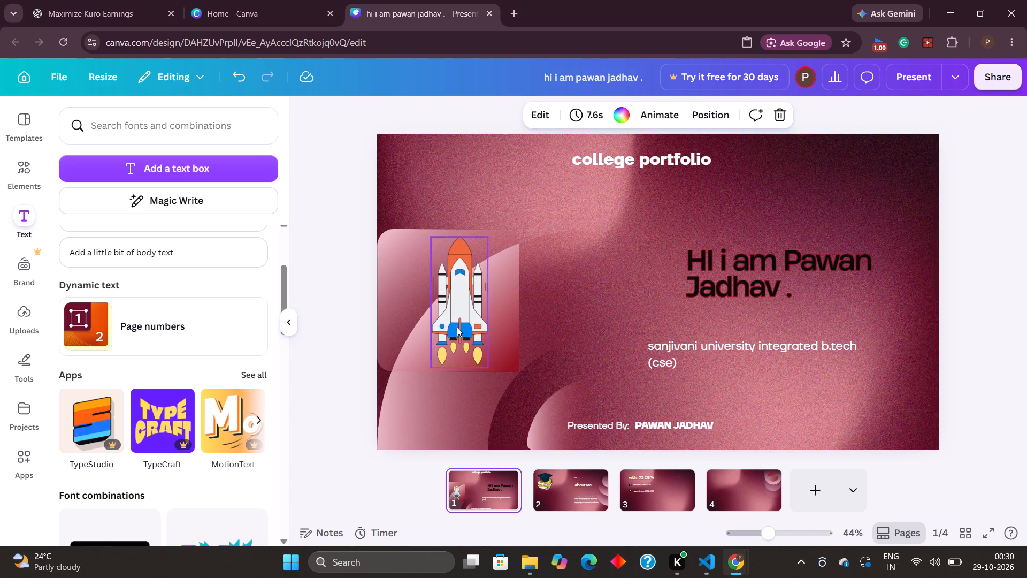
pyautogui.click(662, 118)
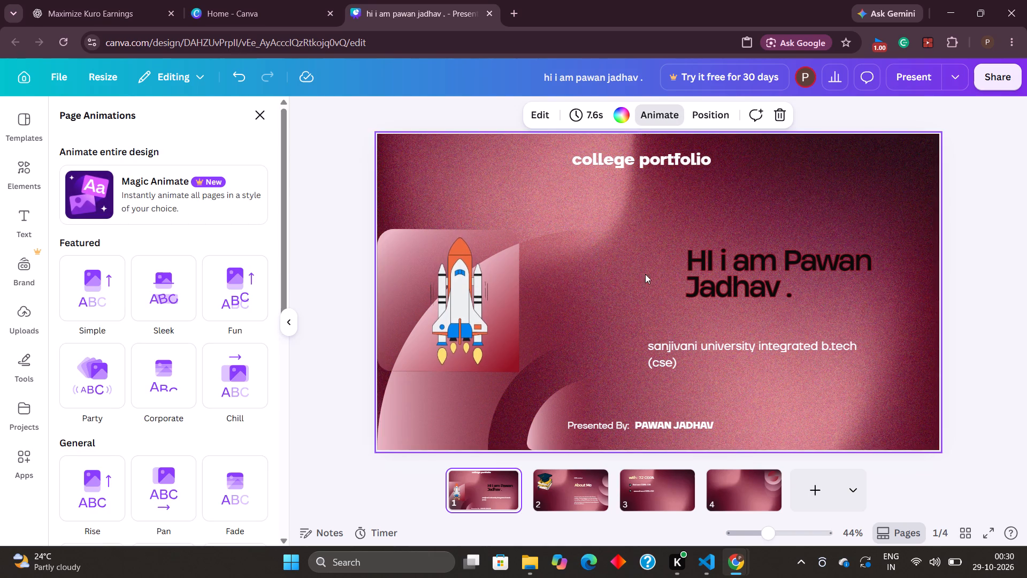
pyautogui.tripleClick(706, 277)
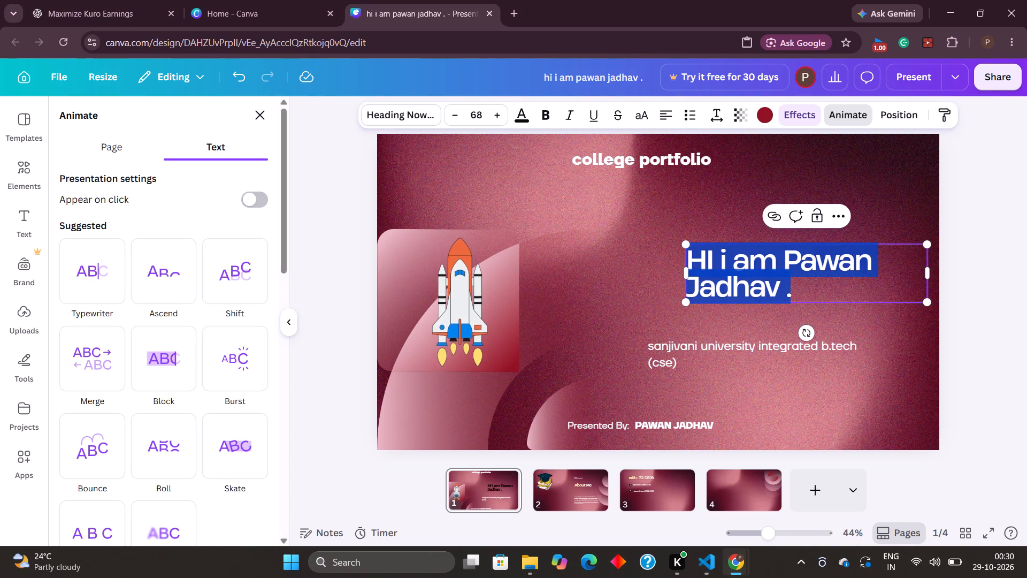
pyautogui.click(248, 272)
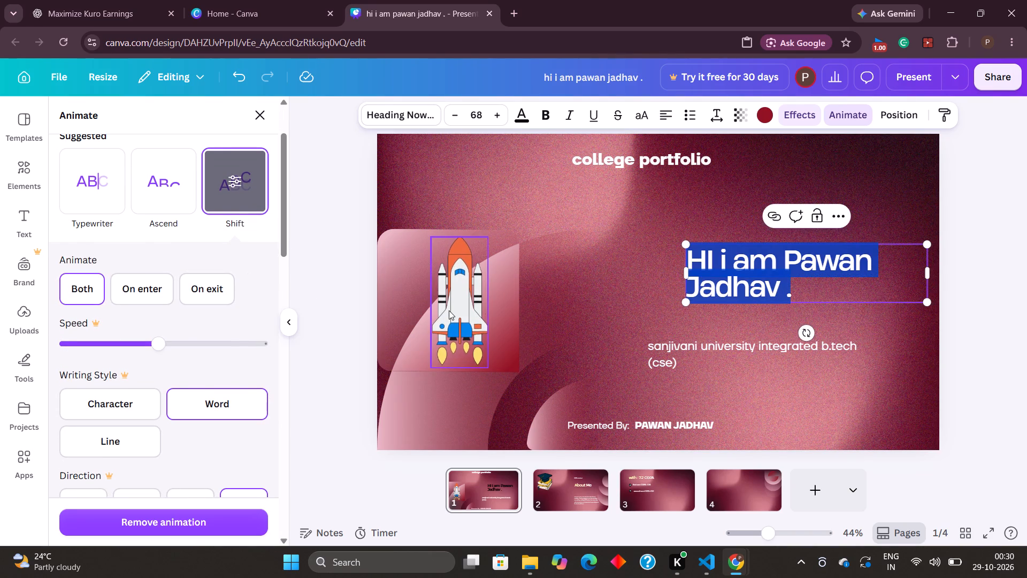
# Apply the Fun page animation to the whole of page 1.
pyautogui.click(590, 306)
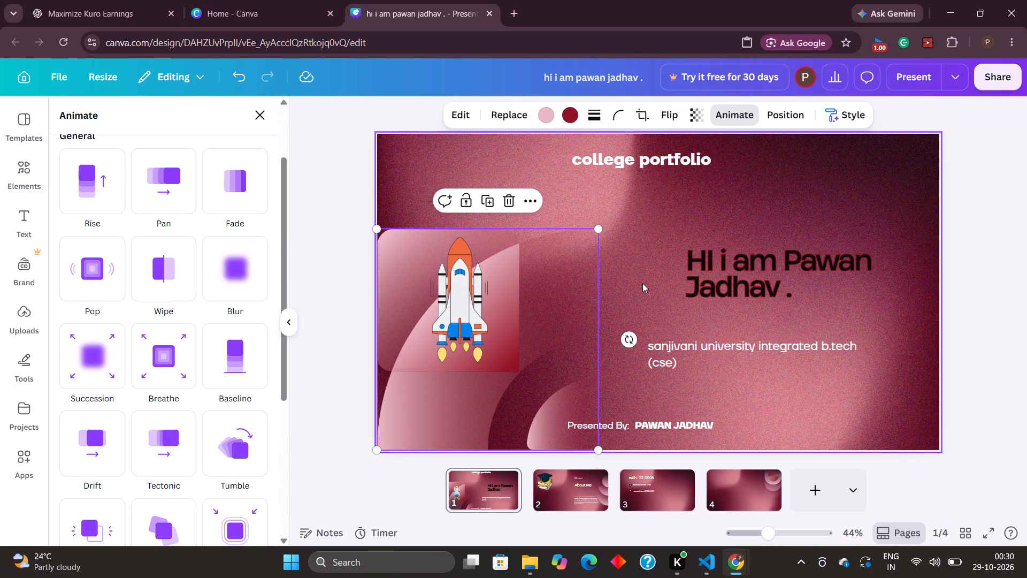
pyautogui.click(642, 283)
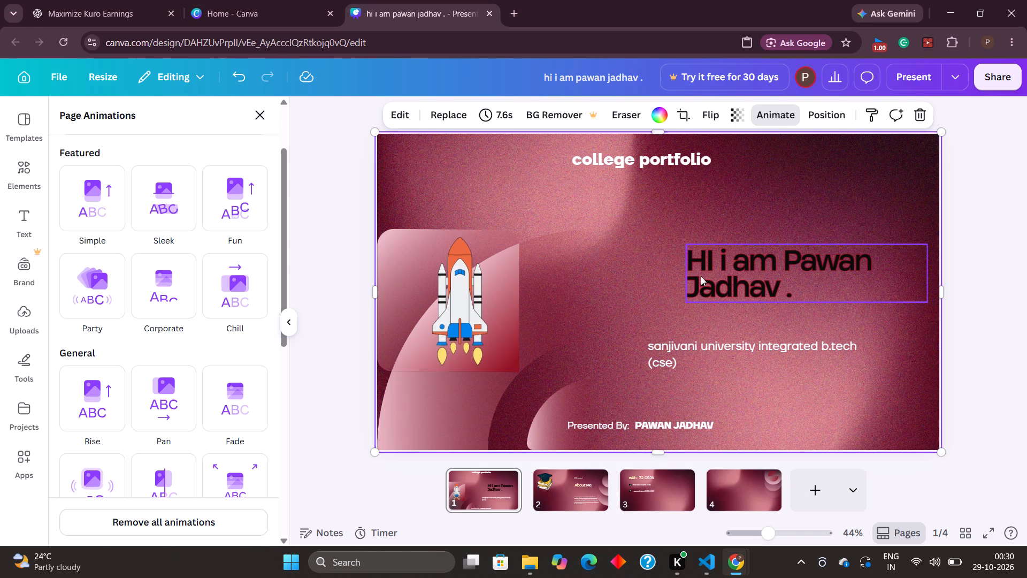
pyautogui.click(234, 212)
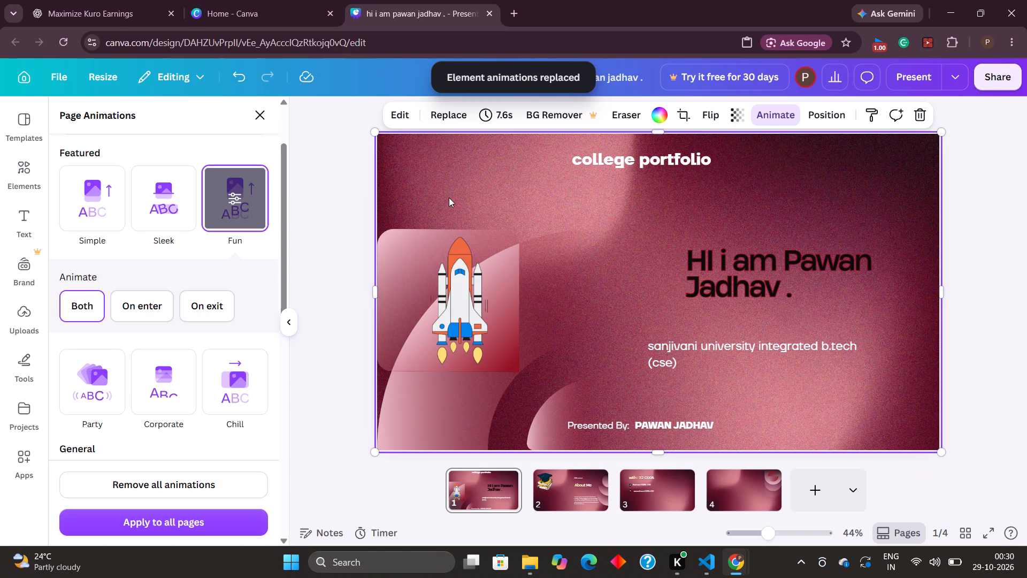
pyautogui.click(480, 166)
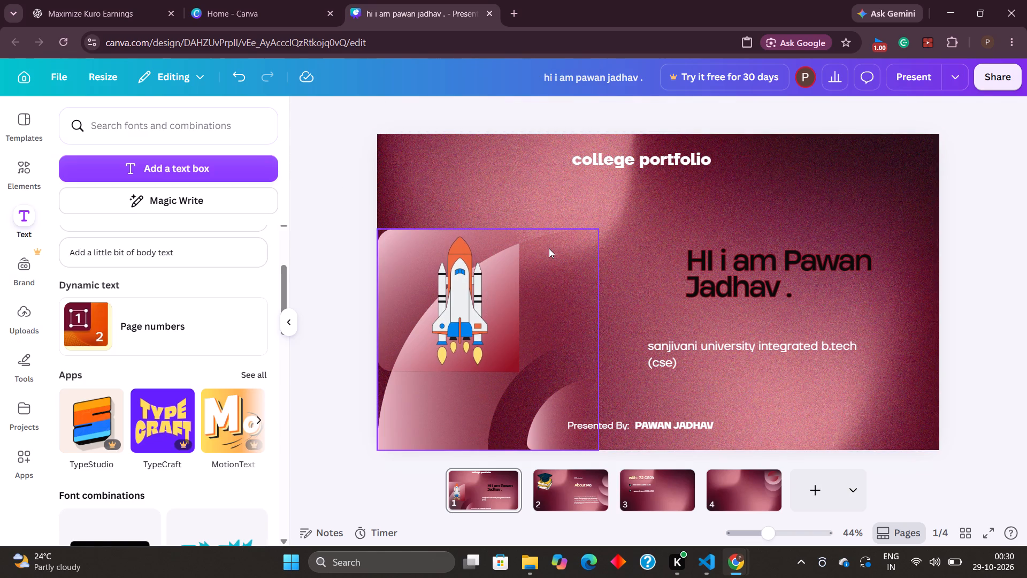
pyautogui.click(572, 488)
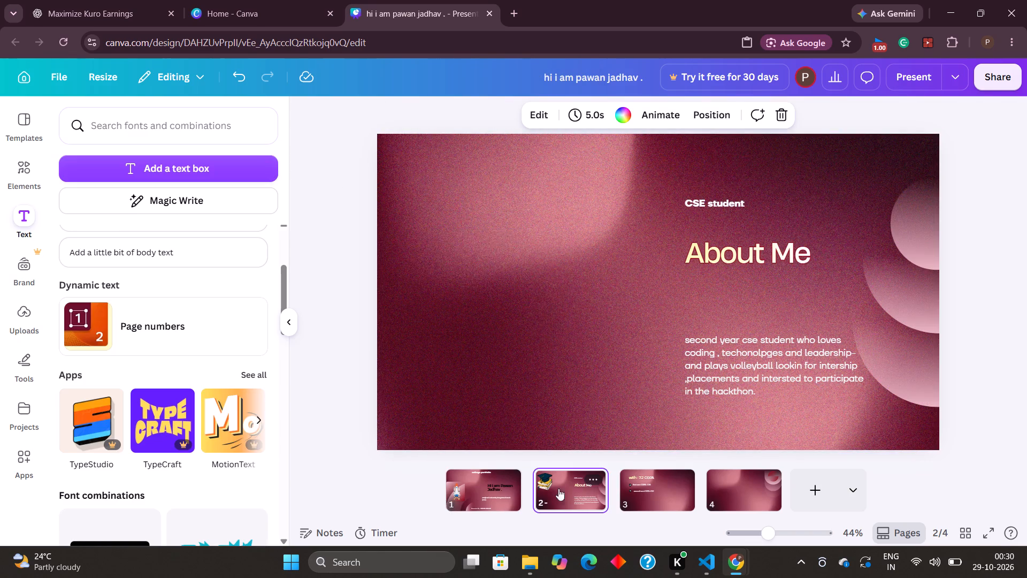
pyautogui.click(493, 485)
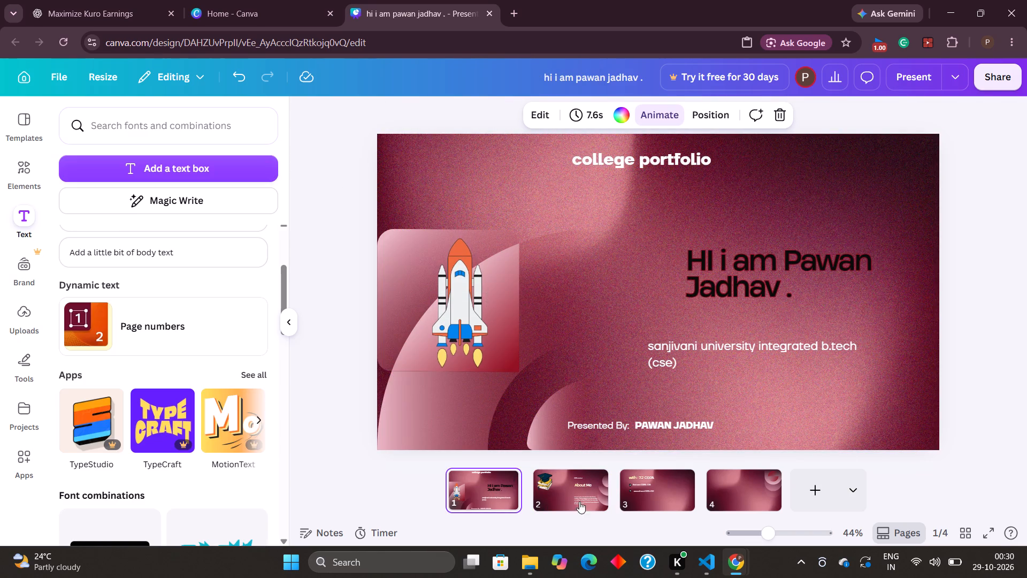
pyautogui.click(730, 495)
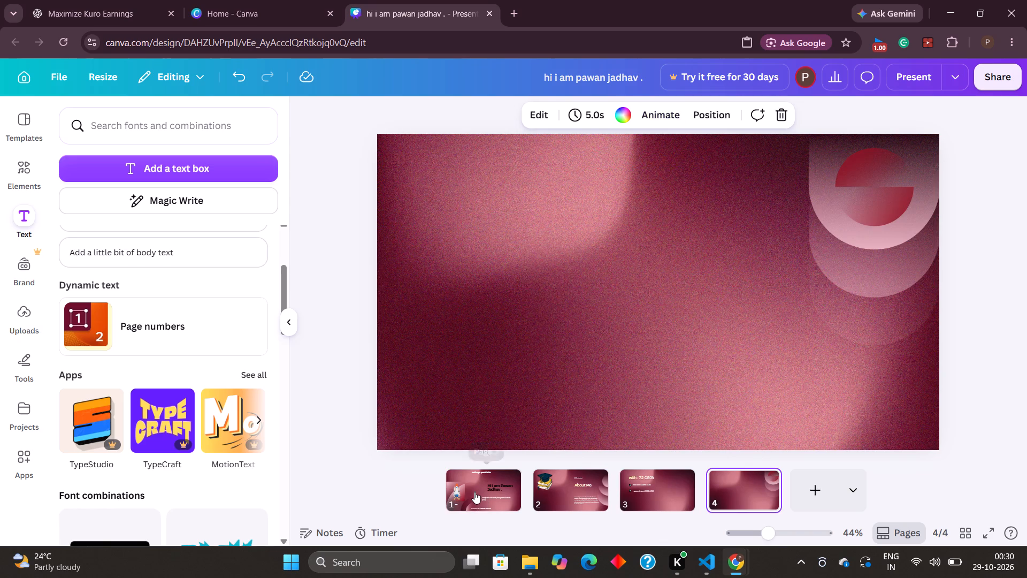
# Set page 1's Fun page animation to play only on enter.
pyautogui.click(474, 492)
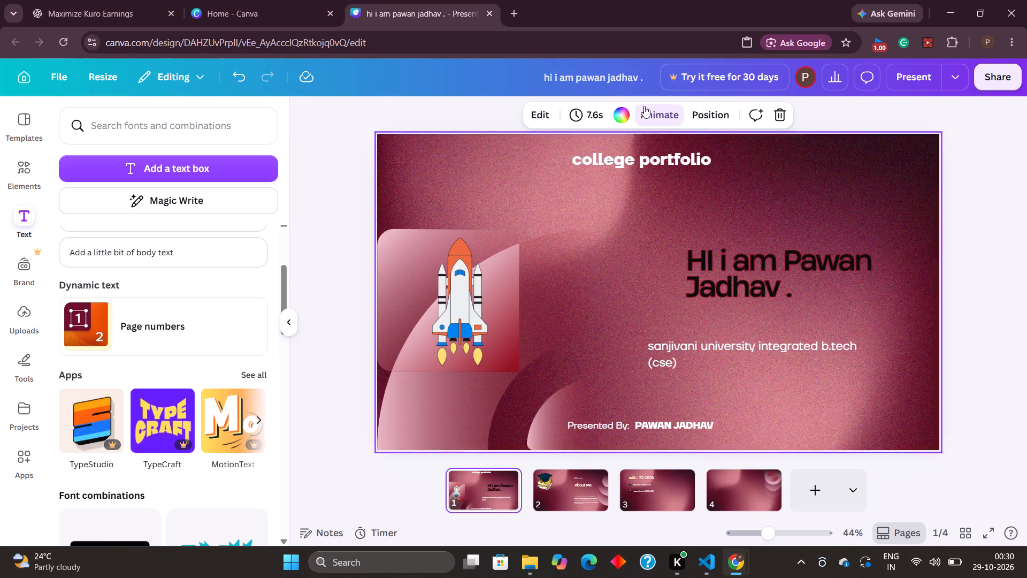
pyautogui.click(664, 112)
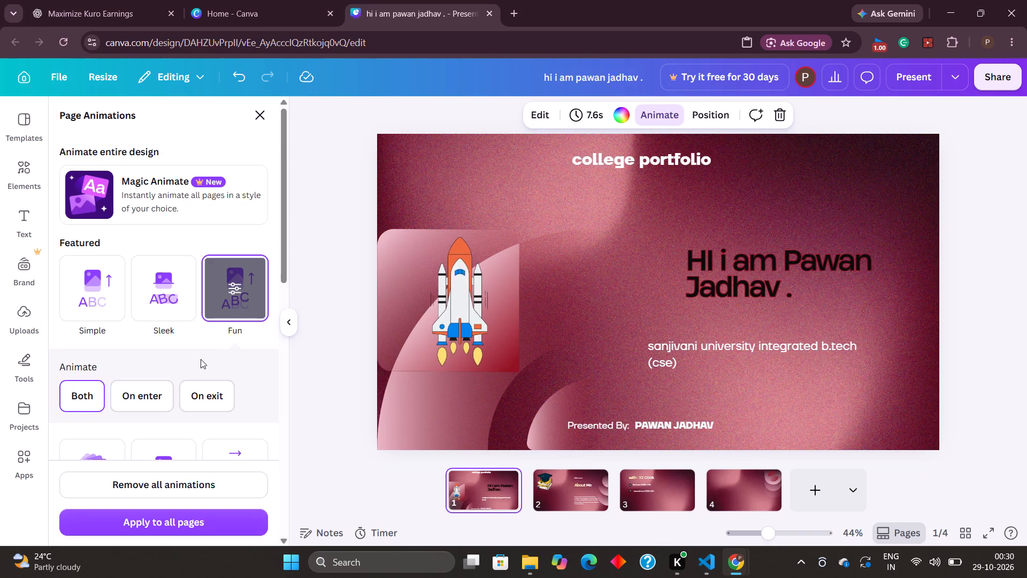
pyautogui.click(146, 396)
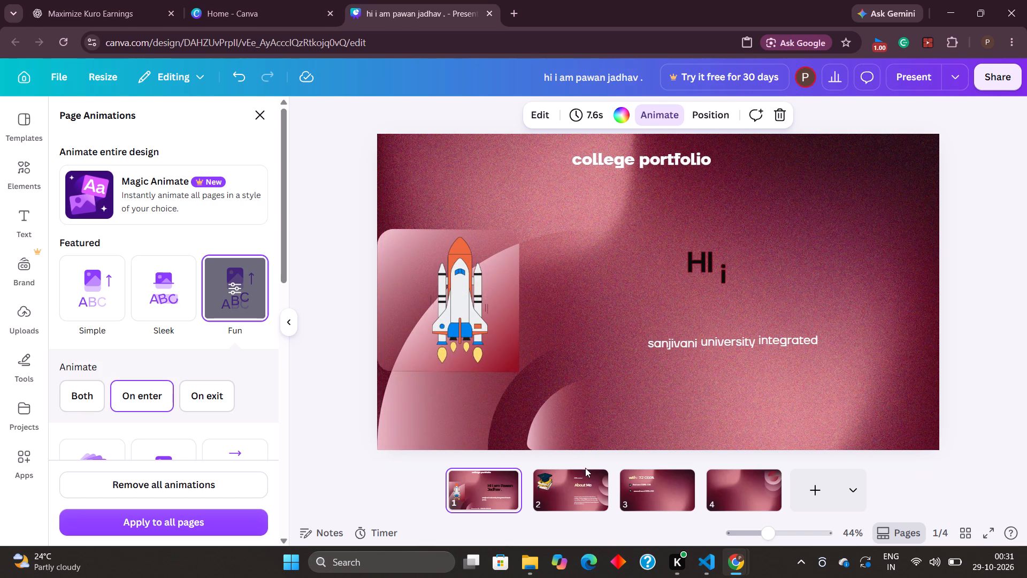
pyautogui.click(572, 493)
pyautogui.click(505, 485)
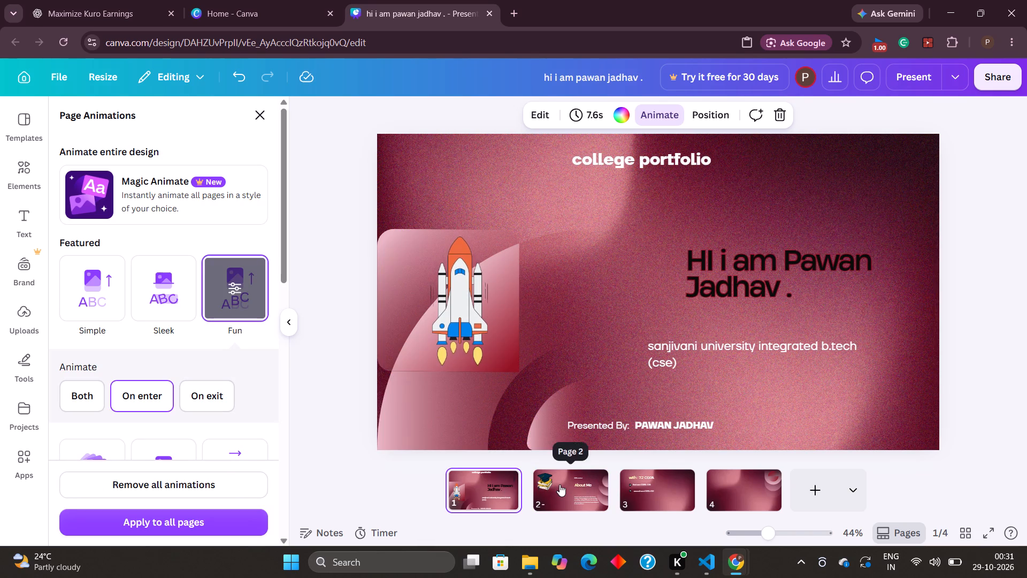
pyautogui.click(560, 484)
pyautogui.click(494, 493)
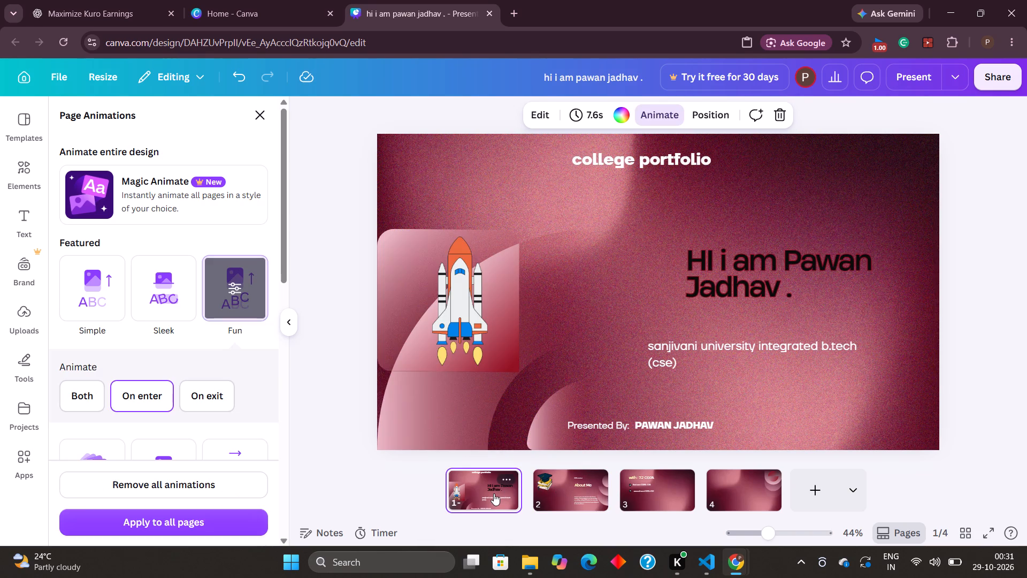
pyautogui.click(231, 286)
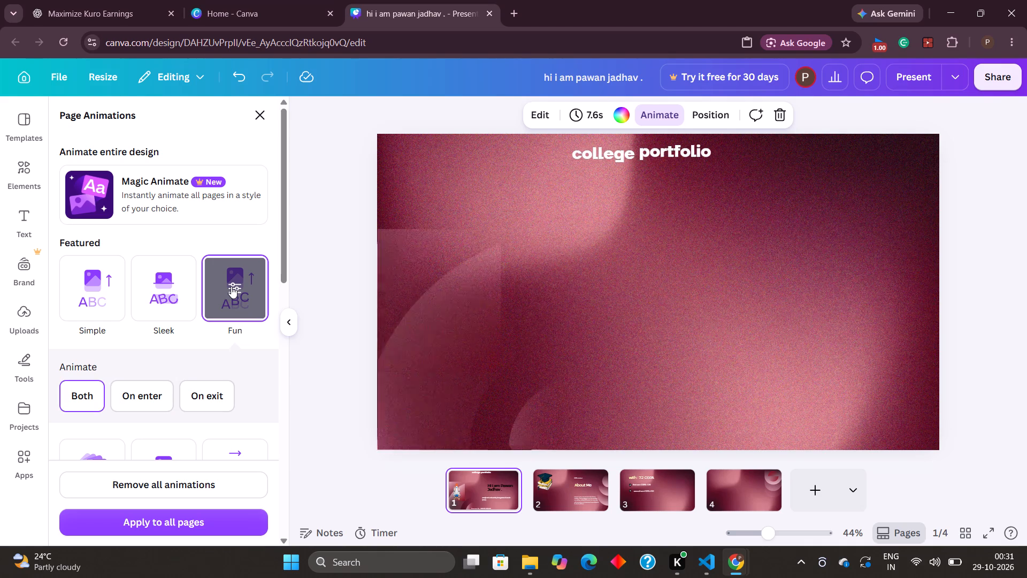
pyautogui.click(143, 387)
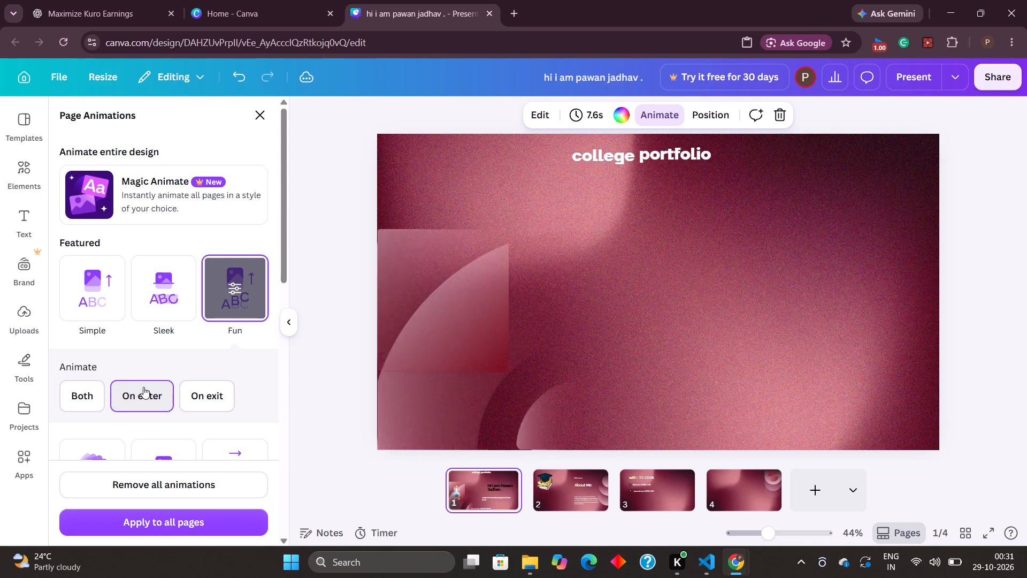
# Look through the other page animation styles available for page 1.
pyautogui.scroll(-12, 143, 387)
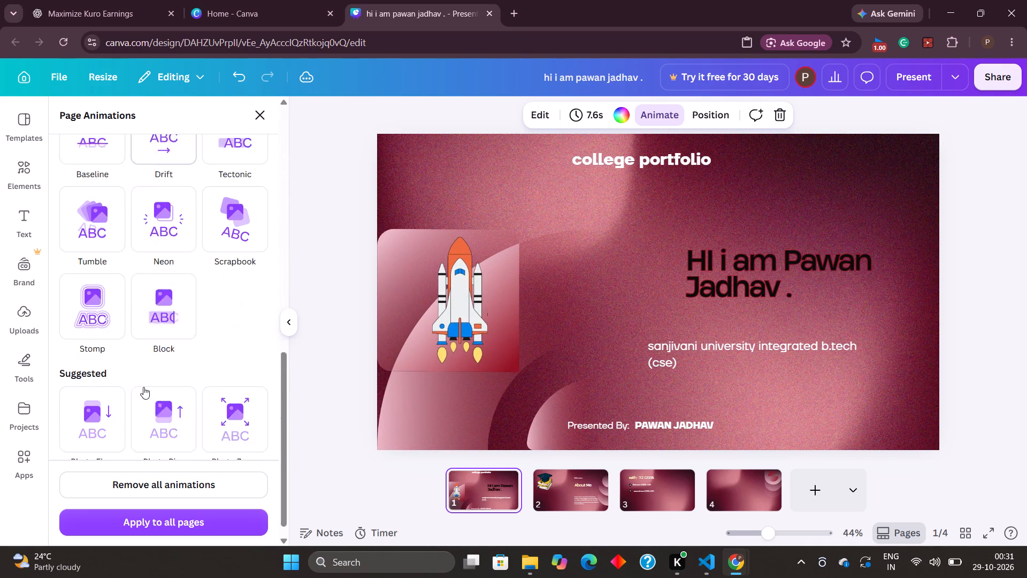
pyautogui.scroll(-2, 143, 387)
pyautogui.scroll(6, 143, 387)
pyautogui.scroll(1, 188, 302)
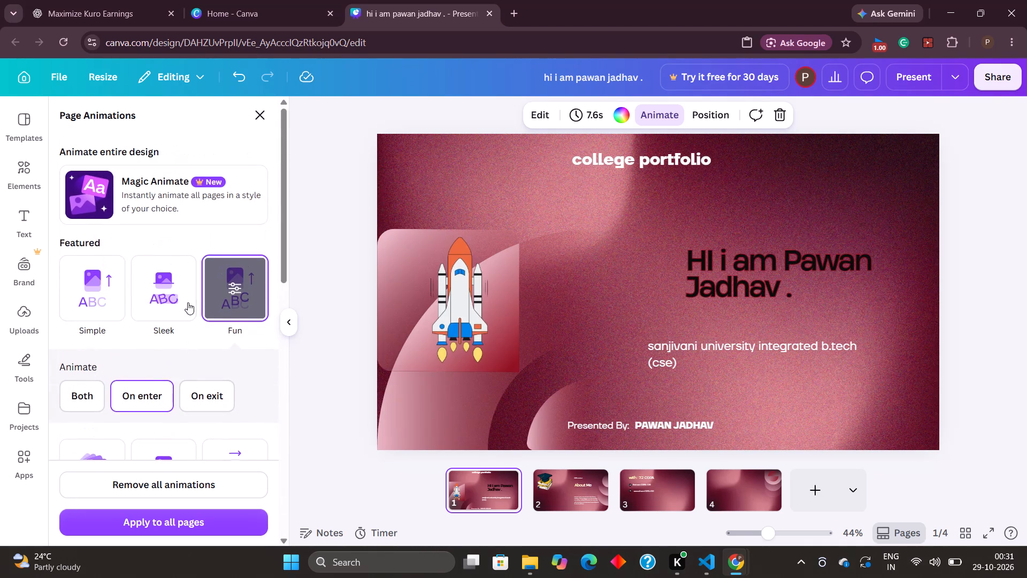
pyautogui.scroll(1, 188, 302)
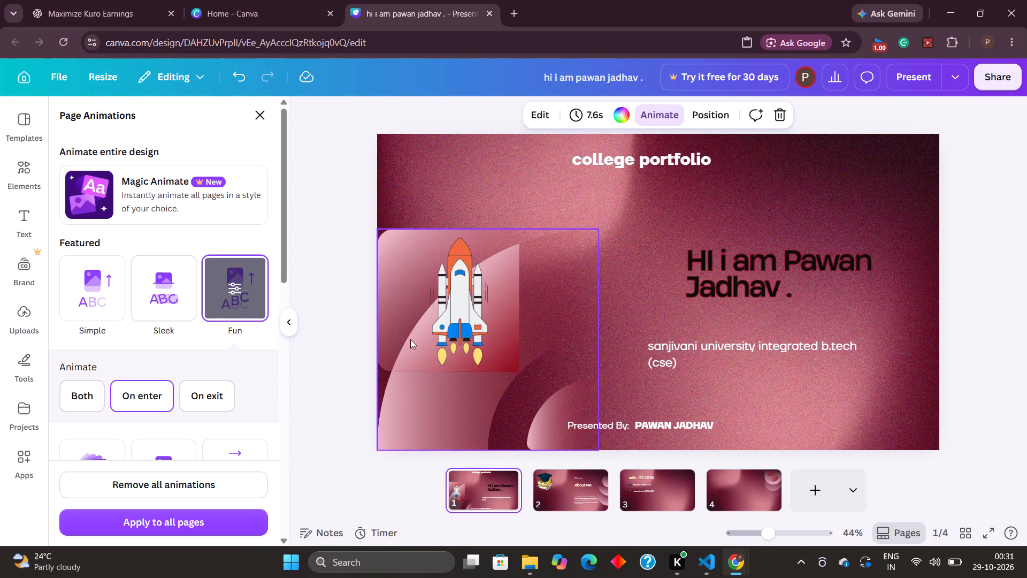
# Reapply the Fun page animation to page 1 with the Both setting, covering enter and exit.
pyautogui.click(655, 493)
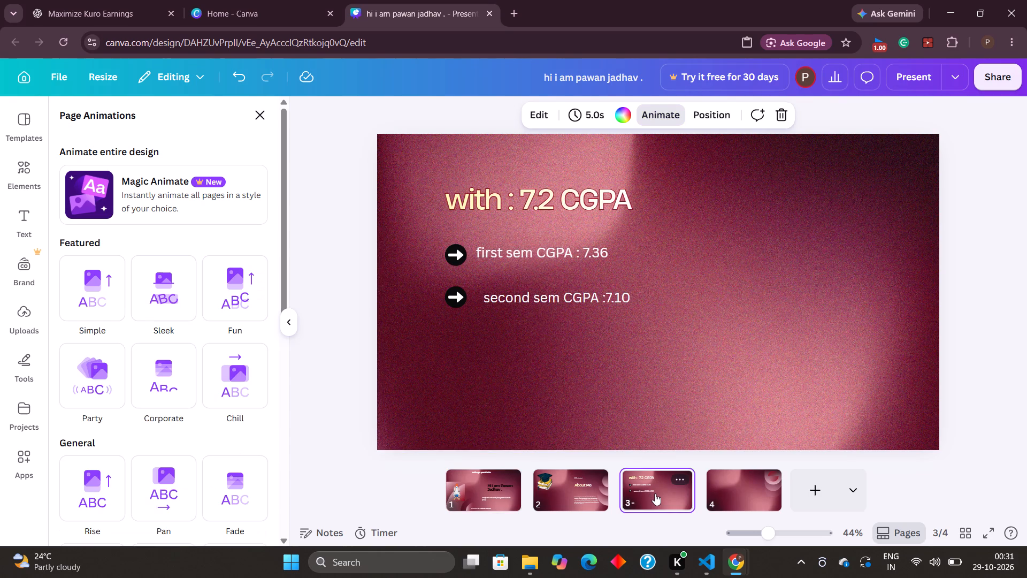
pyautogui.click(496, 490)
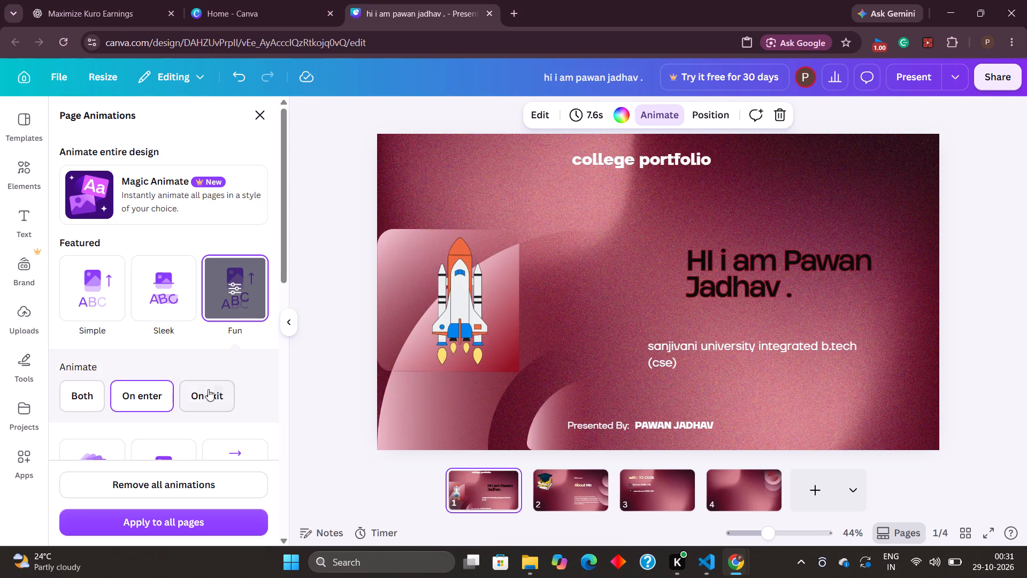
pyautogui.click(237, 285)
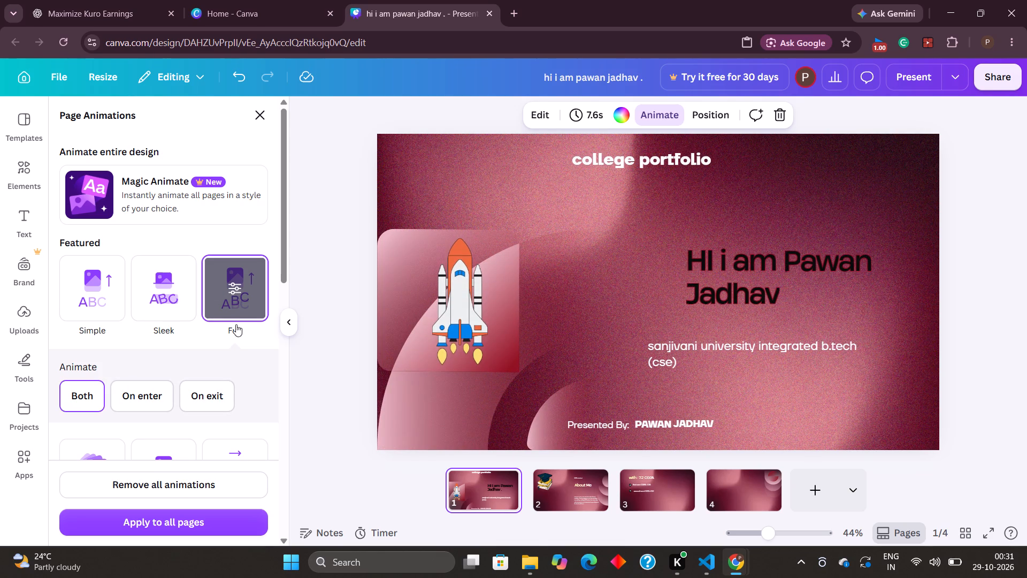
# Apply the Fun page animation to pages 2, 3 and 4.
pyautogui.click(560, 506)
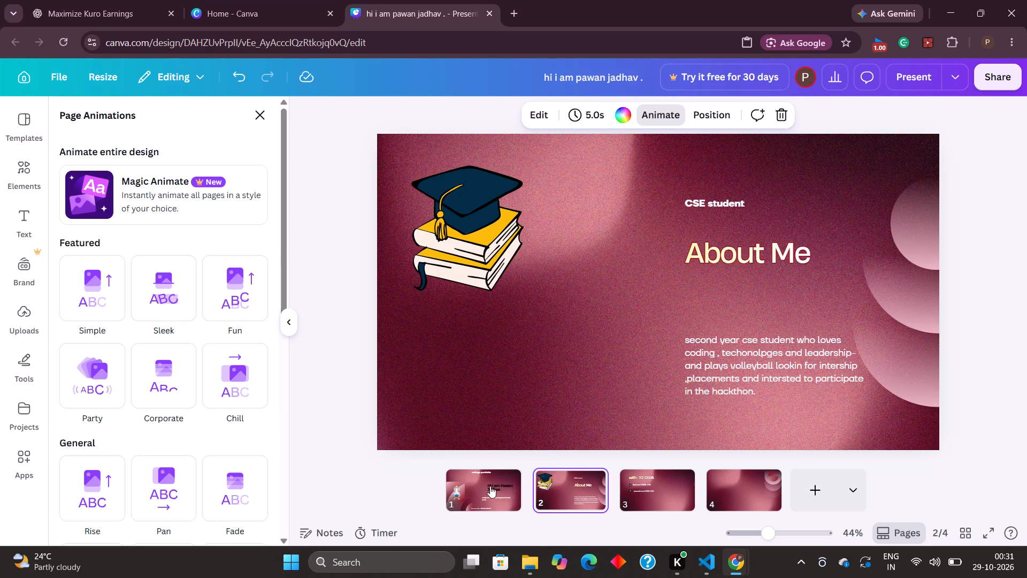
pyautogui.click(480, 486)
pyautogui.click(563, 482)
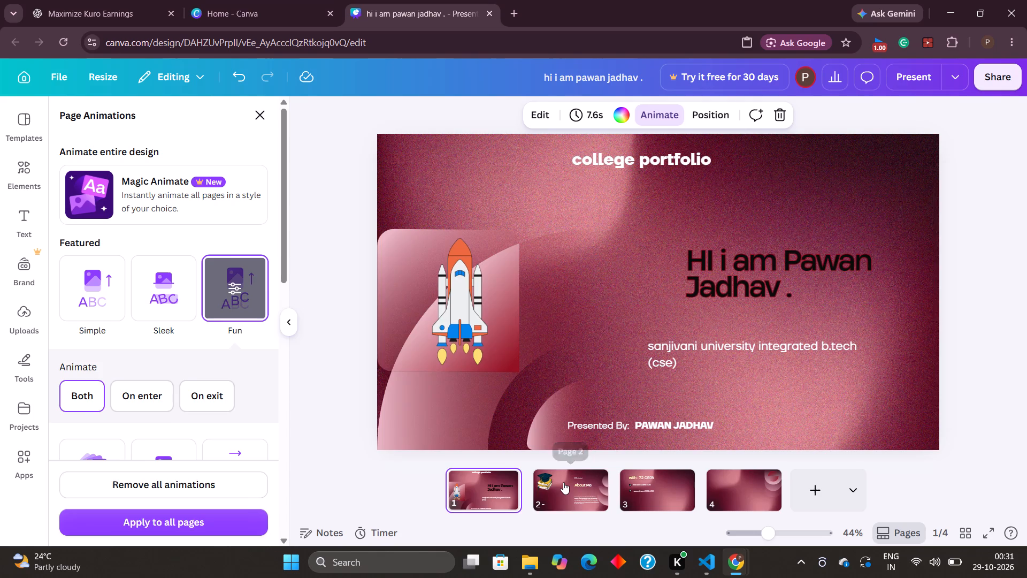
pyautogui.click(224, 298)
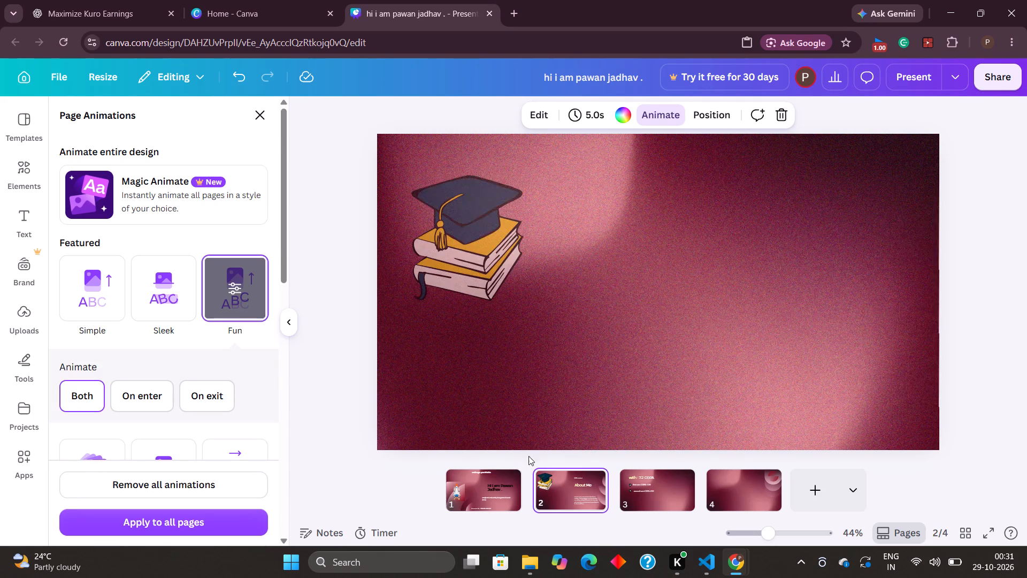
pyautogui.click(661, 486)
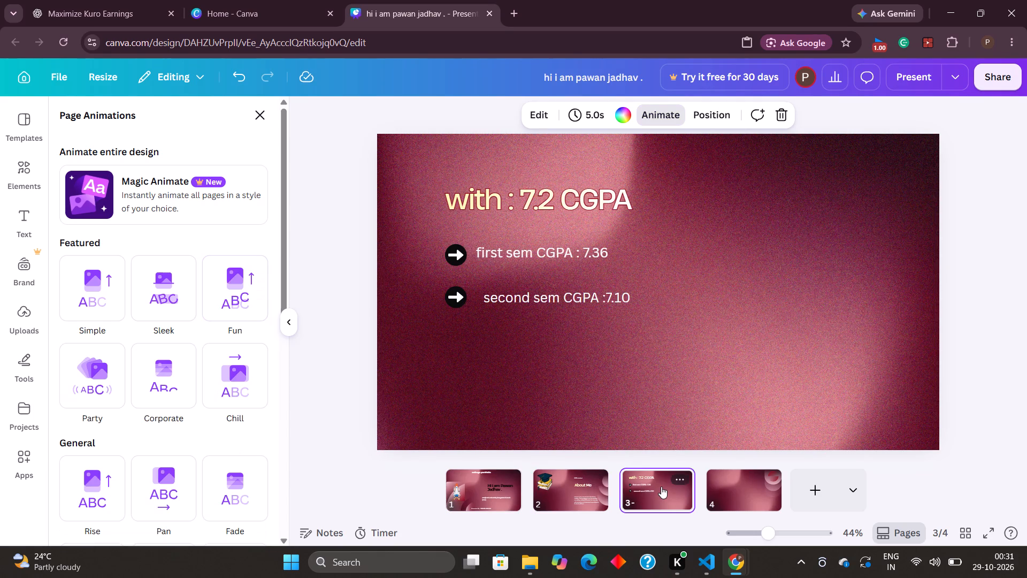
pyautogui.click(239, 296)
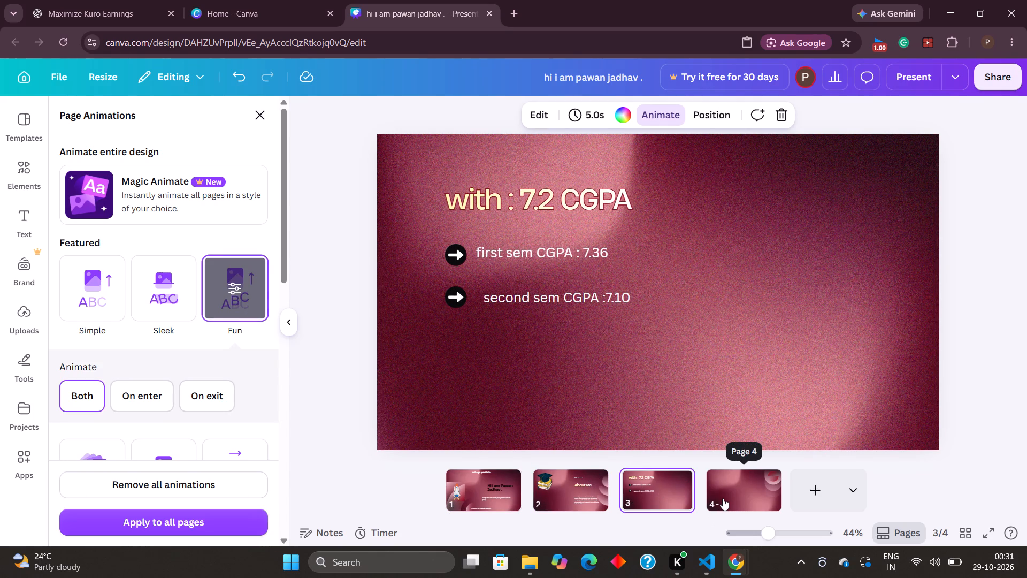
pyautogui.click(723, 498)
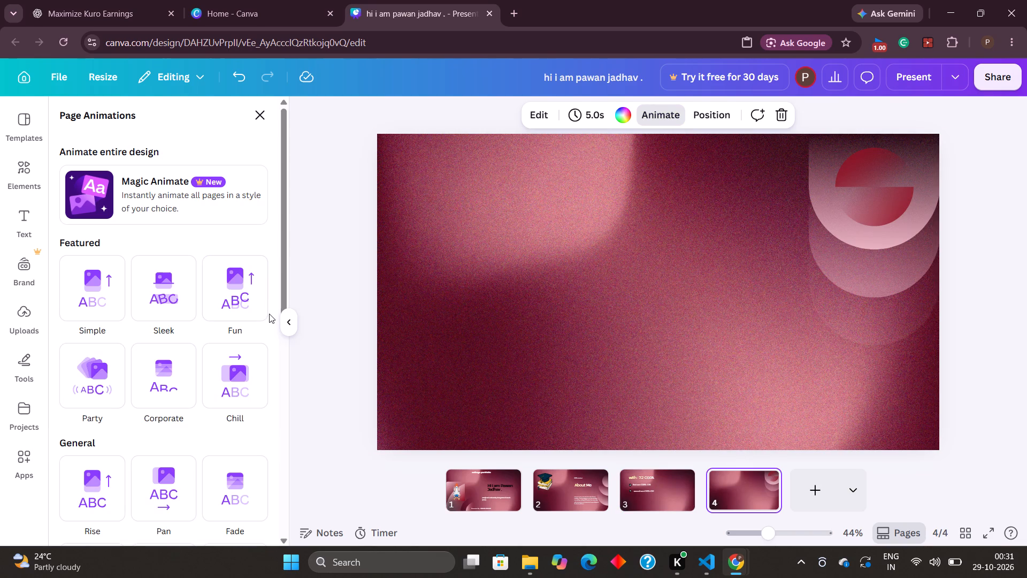
pyautogui.click(233, 286)
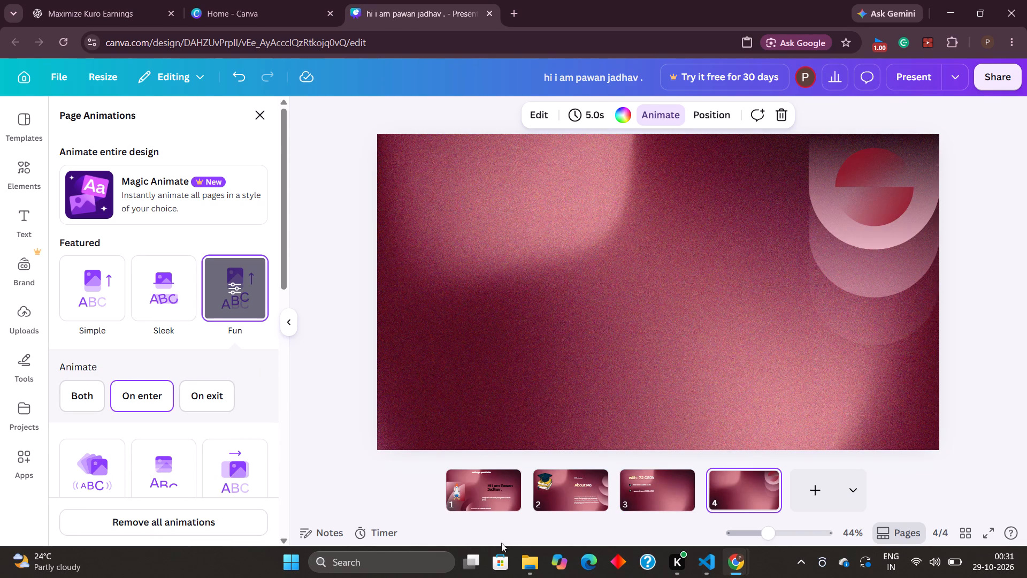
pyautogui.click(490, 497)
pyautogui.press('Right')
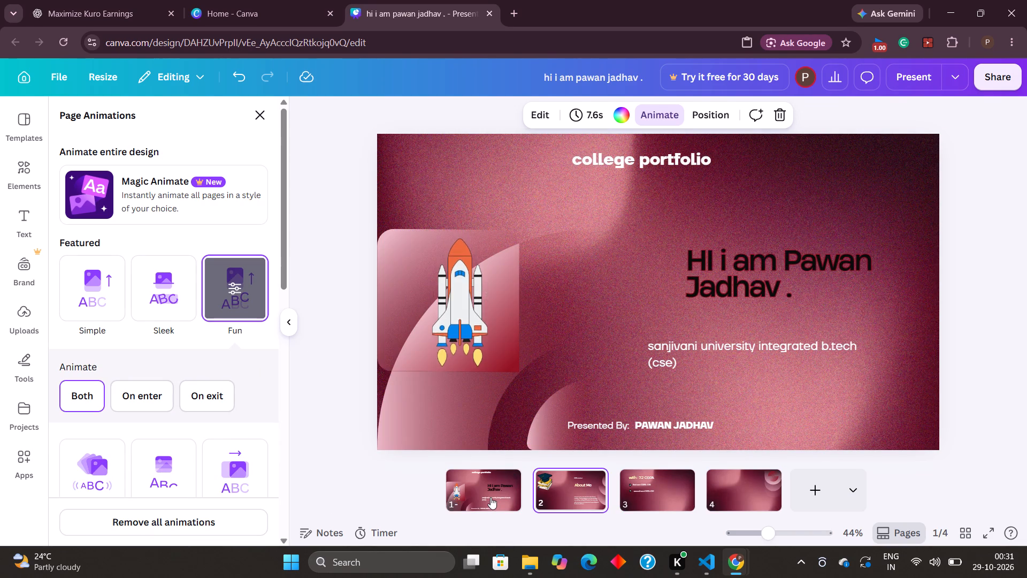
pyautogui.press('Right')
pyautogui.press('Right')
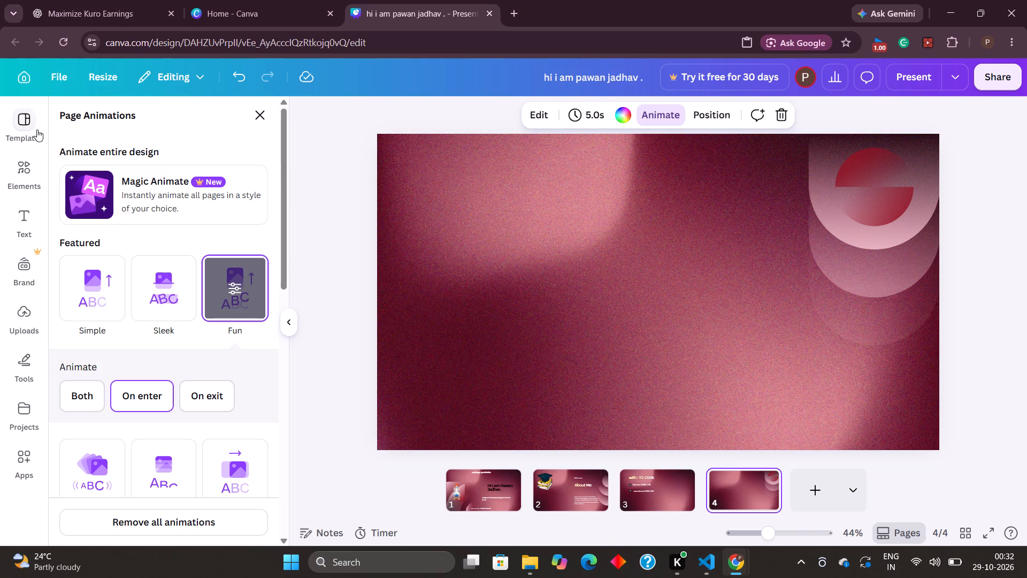
# Add a body text box reading "MY SKILLS" near the top centre of page 4.
pyautogui.click(25, 210)
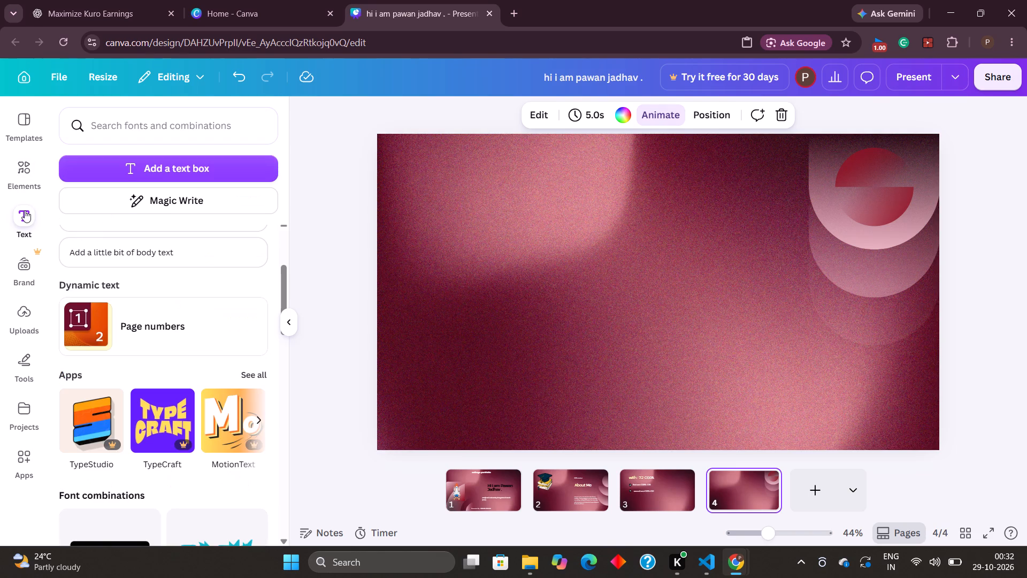
pyautogui.click(175, 264)
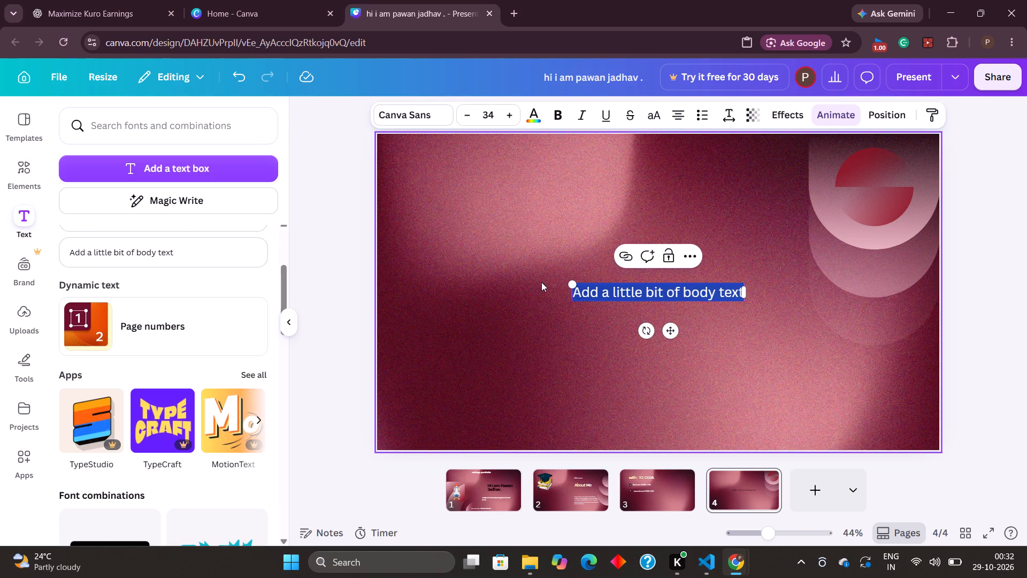
pyautogui.moveTo(606, 279); pyautogui.dragTo(523, 220)
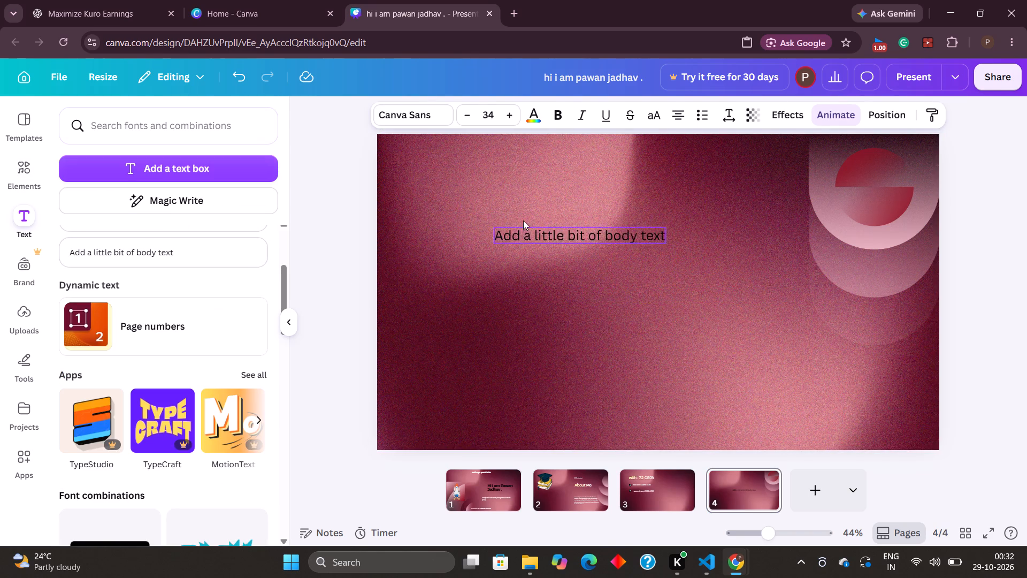
pyautogui.moveTo(523, 220); pyautogui.dragTo(592, 157)
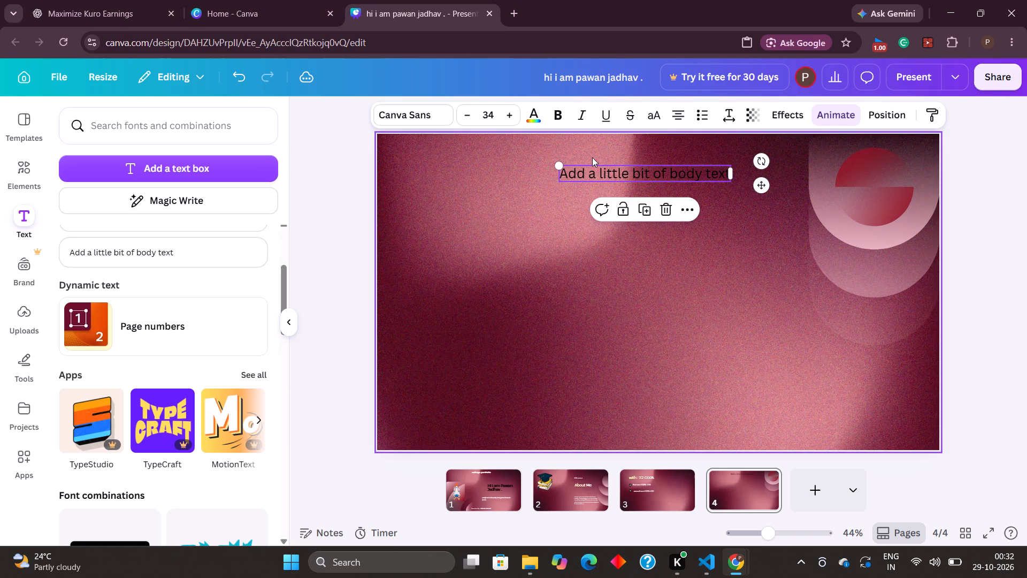
pyautogui.tripleClick(624, 171)
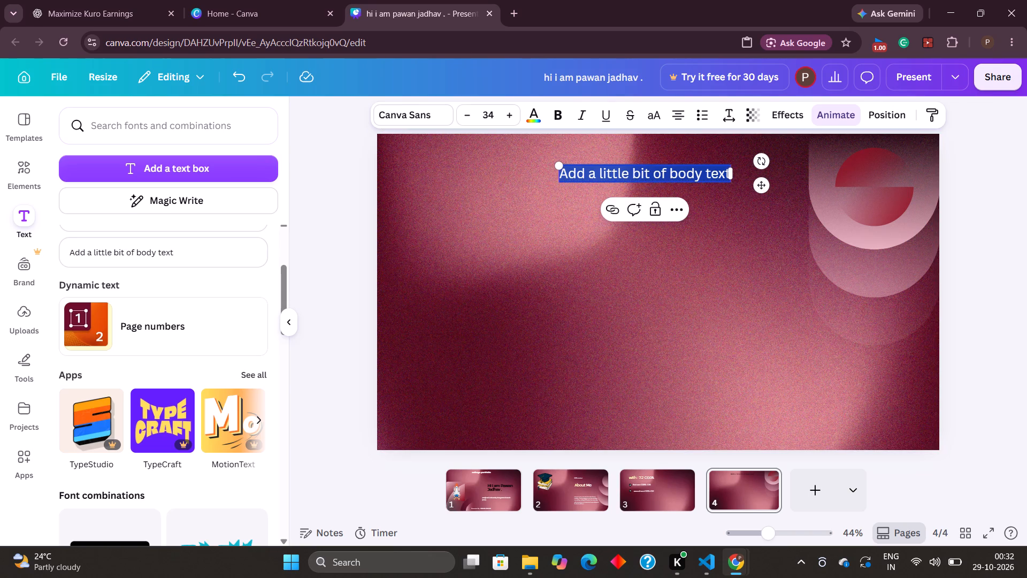
pyautogui.press('BackSpace')
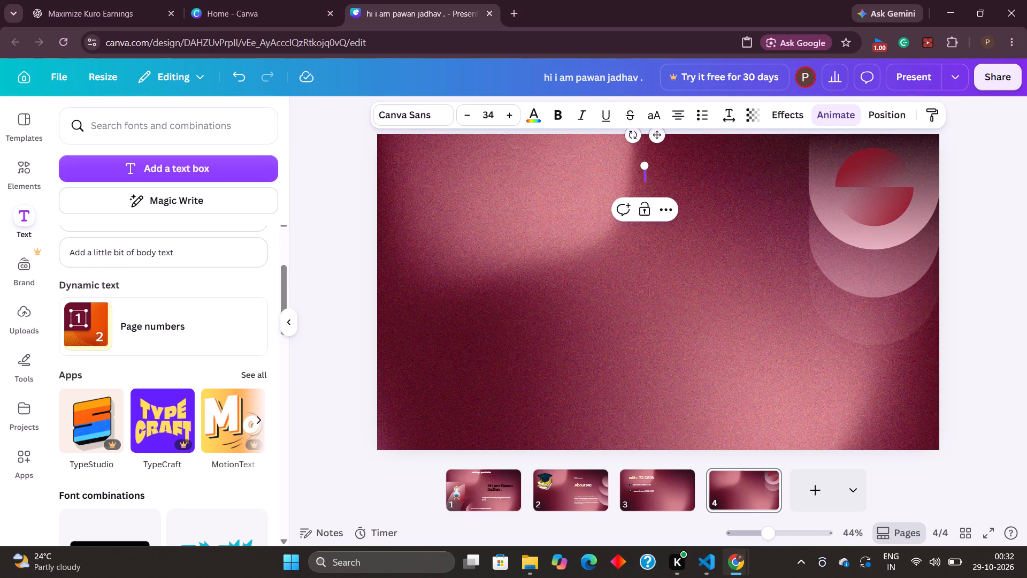
pyautogui.write('MY')
pyautogui.press('space')
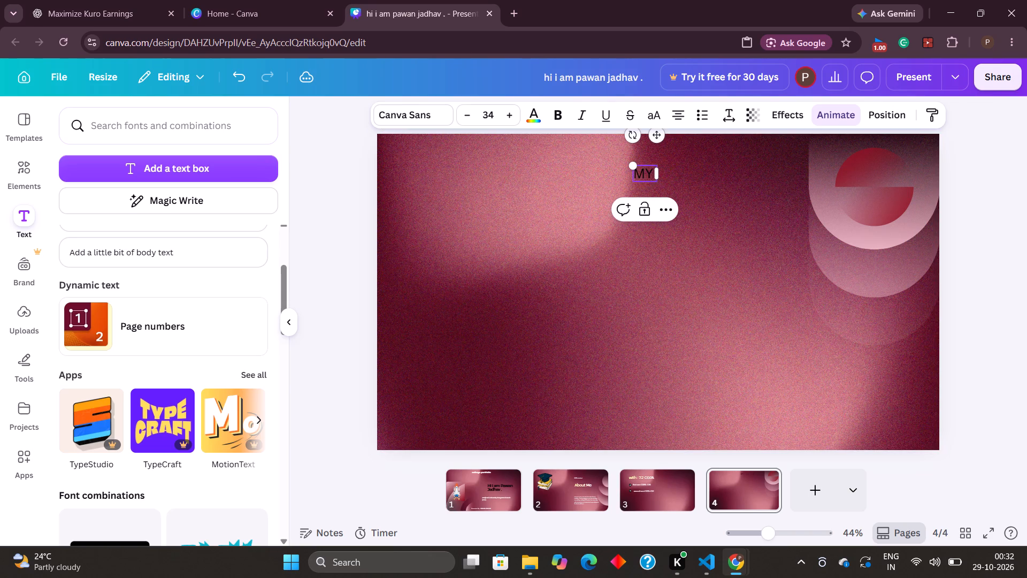
pyautogui.write('SKILLS')
pyautogui.press('space')
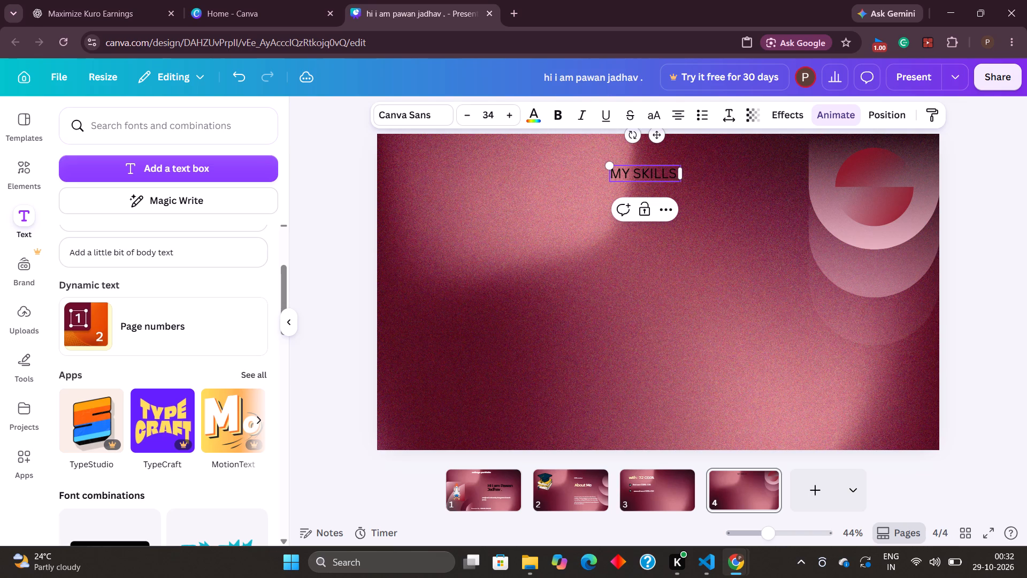
pyautogui.click(570, 253)
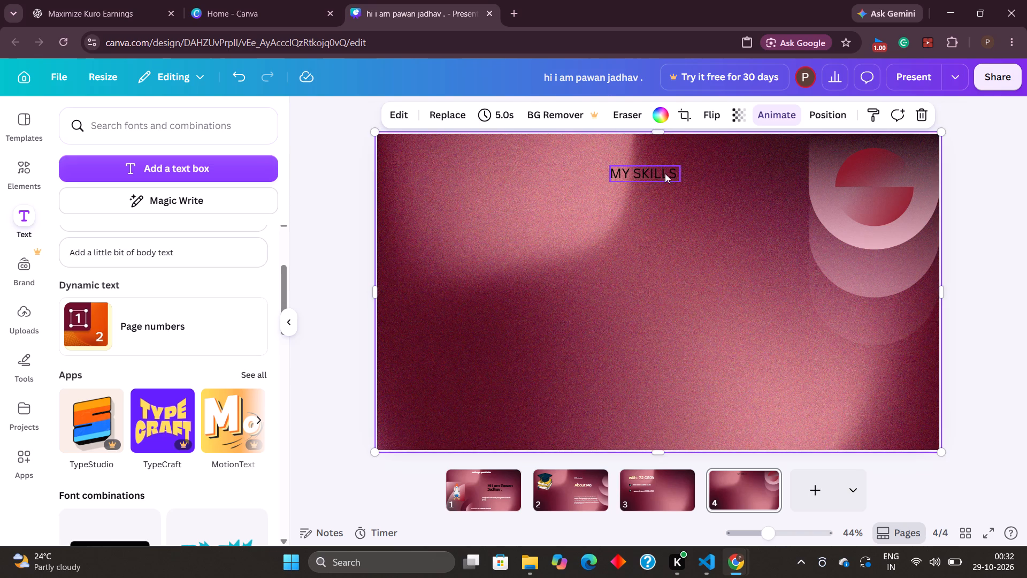
# Enlarge the "MY SKILLS" text on page 4 to font size 59.
pyautogui.doubleClick(656, 171)
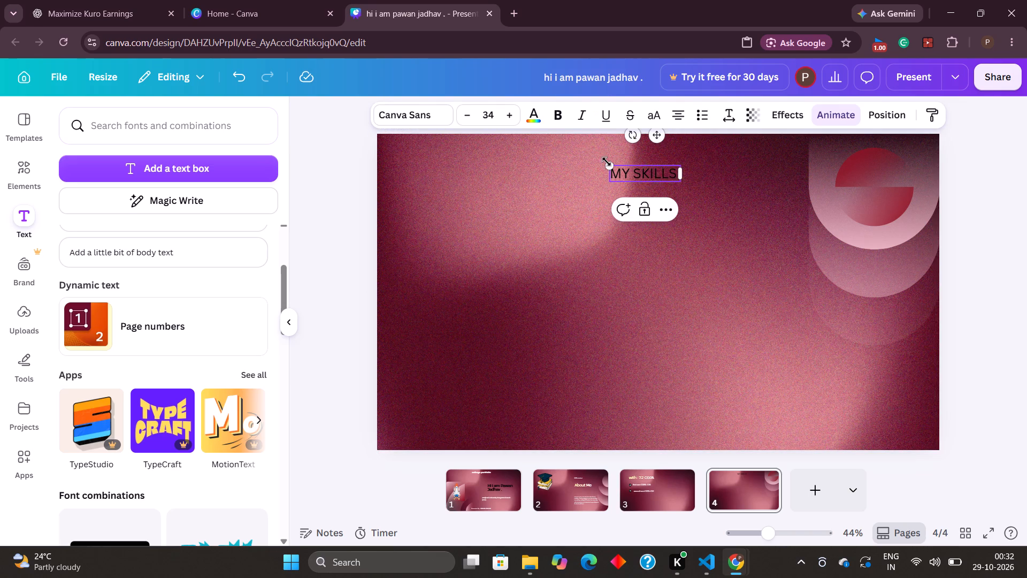
pyautogui.tripleClick(506, 113)
pyautogui.tripleClick(506, 113)
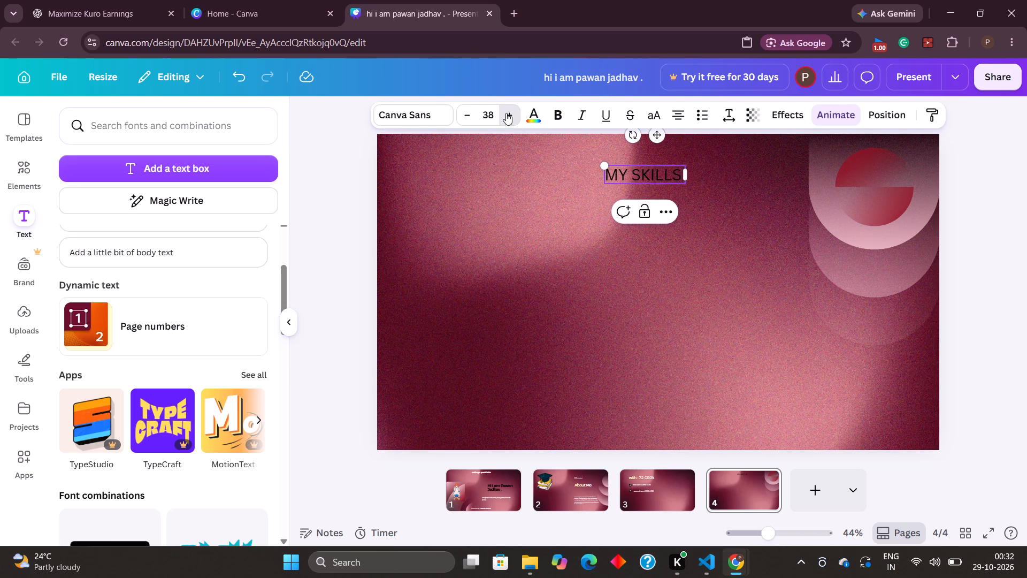
pyautogui.tripleClick(506, 113)
pyautogui.tripleClick(506, 113)
pyautogui.tripleClick(506, 113)
pyautogui.tripleClick(506, 113)
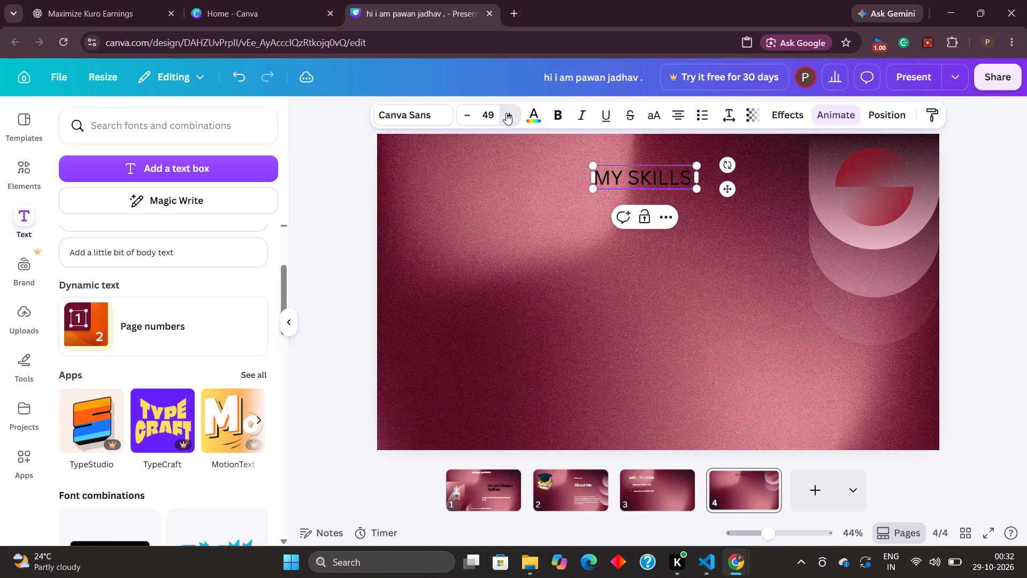
pyautogui.tripleClick(506, 113)
pyautogui.tripleClick(506, 113)
pyautogui.click(506, 113)
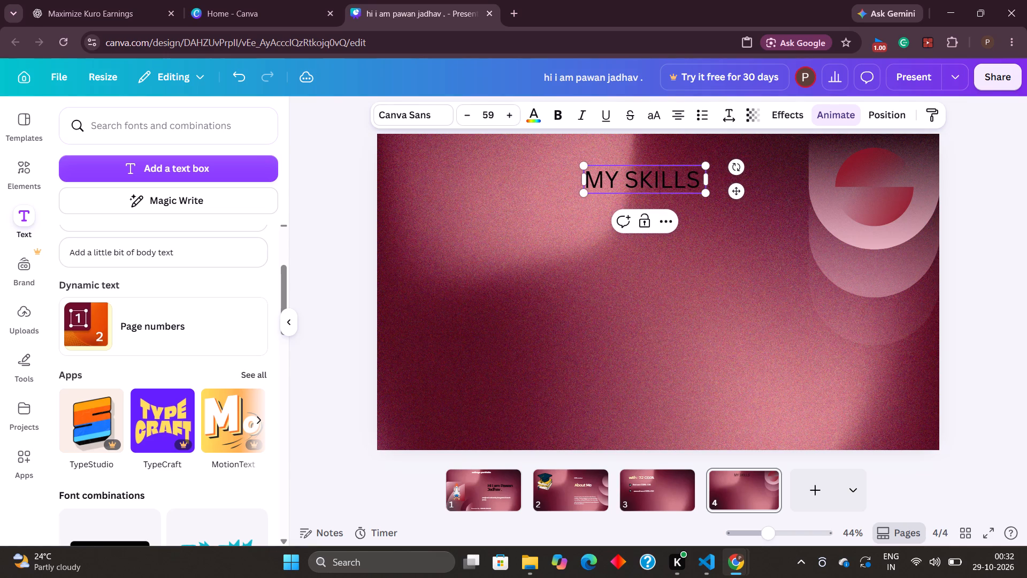
# Widen the "MY SKILLS" text box on page 4 and move it up close to the page's top edge, near the centre.
pyautogui.moveTo(582, 180); pyautogui.dragTo(554, 167)
pyautogui.moveTo(630, 156); pyautogui.dragTo(637, 160)
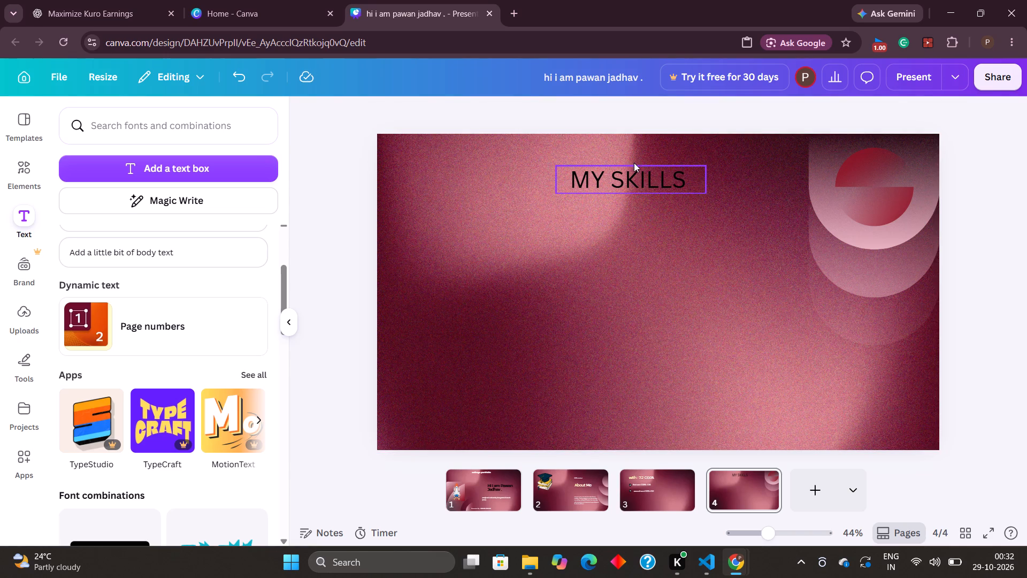
pyautogui.moveTo(635, 171); pyautogui.dragTo(633, 154)
pyautogui.moveTo(633, 154); pyautogui.dragTo(610, 221)
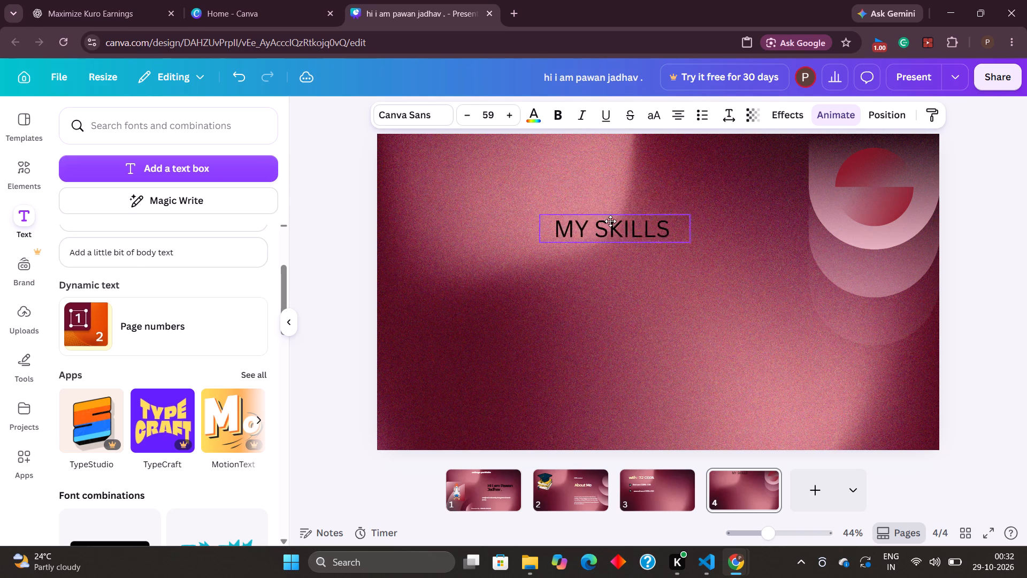
pyautogui.moveTo(610, 221); pyautogui.dragTo(639, 147)
pyautogui.click(639, 147)
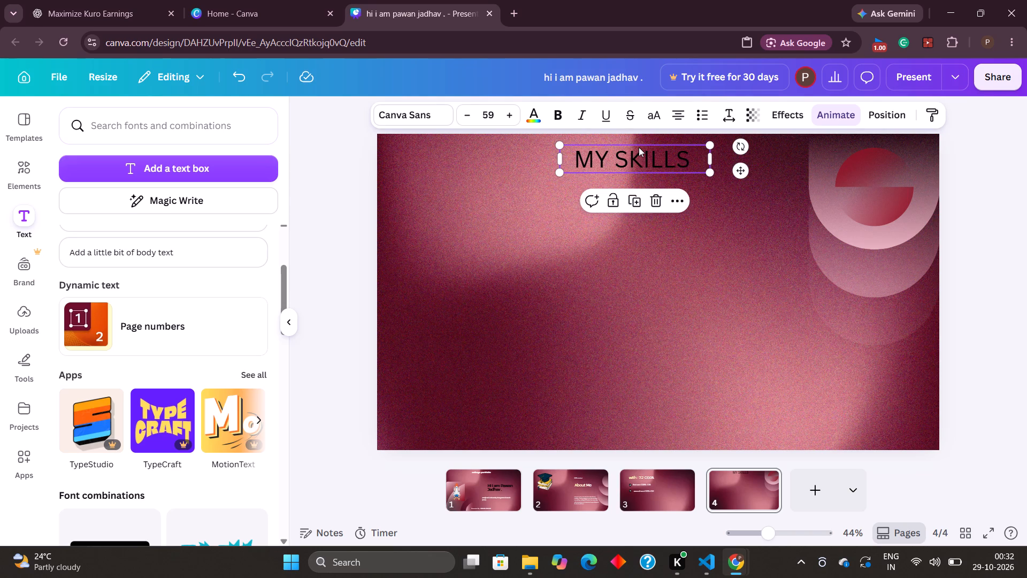
pyautogui.click(481, 203)
pyautogui.click(420, 229)
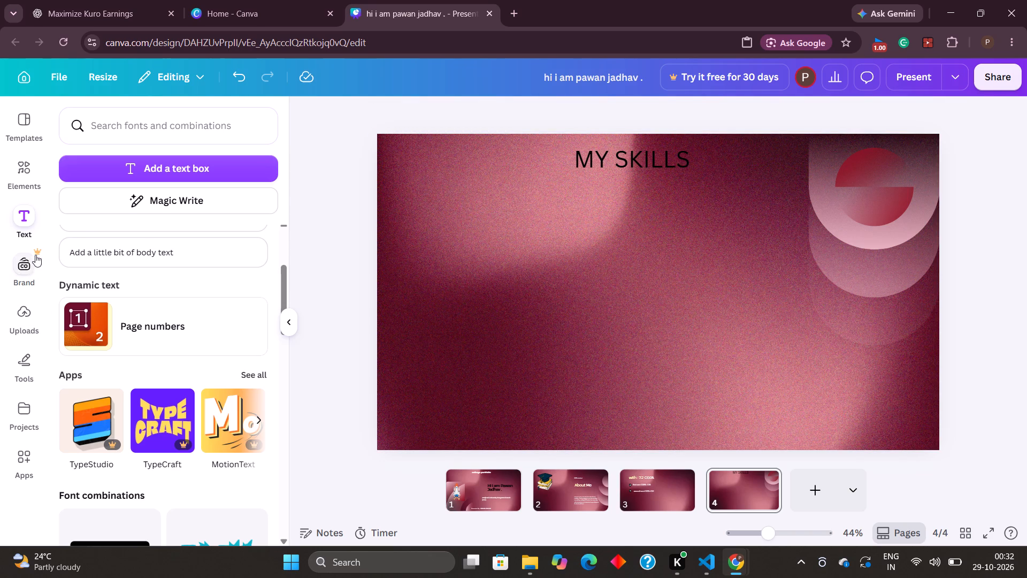
# Add a body text box to page 4 and place it in the upper-left area, below the "MY SKILLS" heading.
pyautogui.click(440, 242)
pyautogui.click(220, 250)
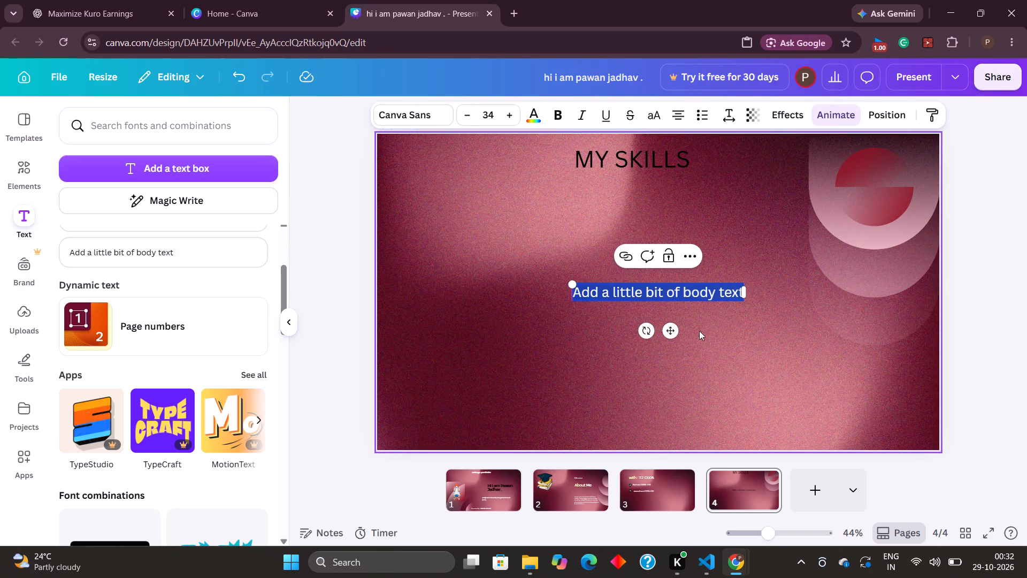
pyautogui.moveTo(609, 293); pyautogui.dragTo(560, 278)
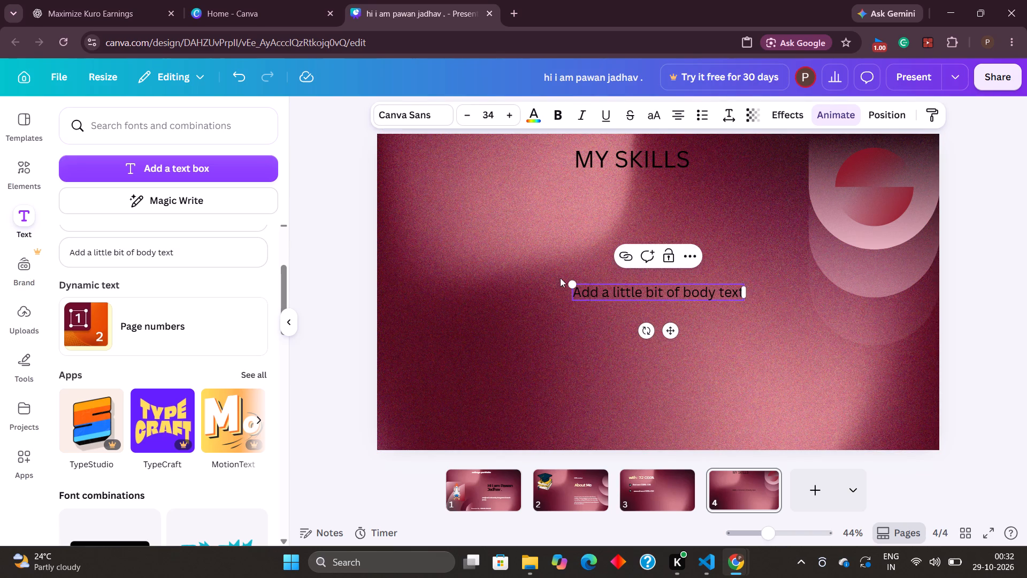
pyautogui.moveTo(560, 278); pyautogui.dragTo(600, 270)
pyautogui.moveTo(600, 270); pyautogui.dragTo(455, 240)
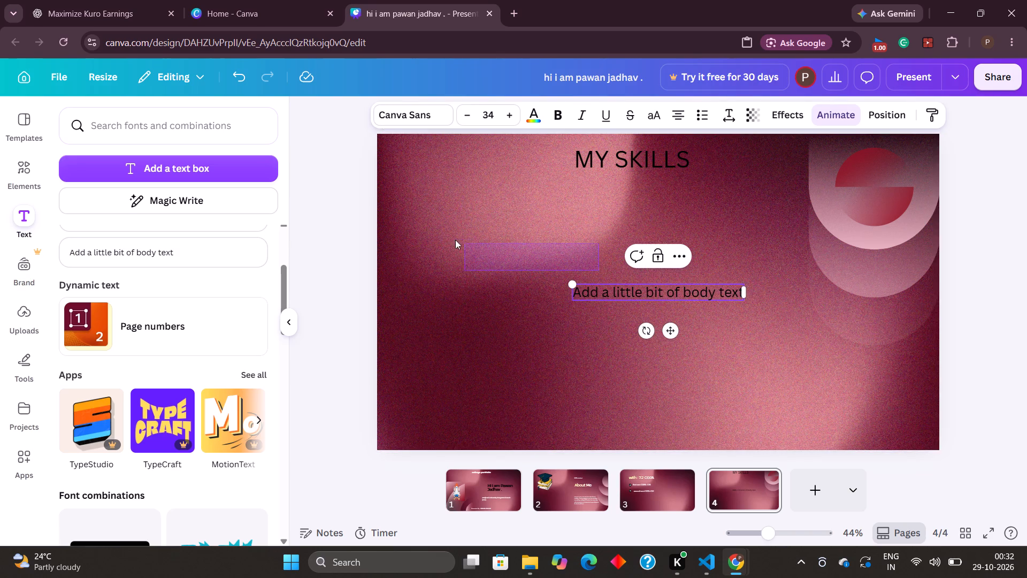
pyautogui.moveTo(455, 240); pyautogui.dragTo(448, 240)
pyautogui.click(670, 289)
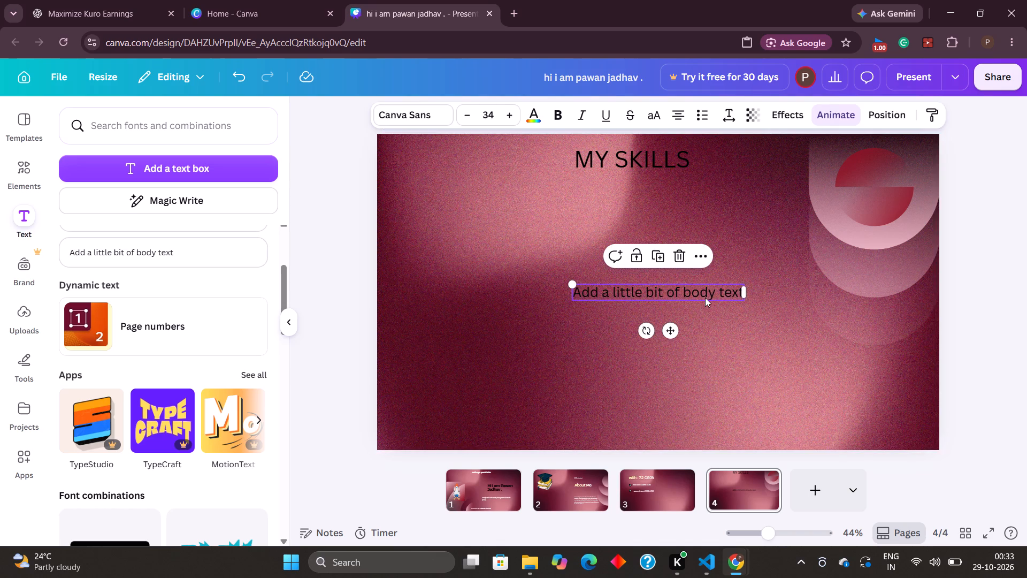
pyautogui.click(666, 330)
pyautogui.moveTo(673, 330); pyautogui.dragTo(491, 263)
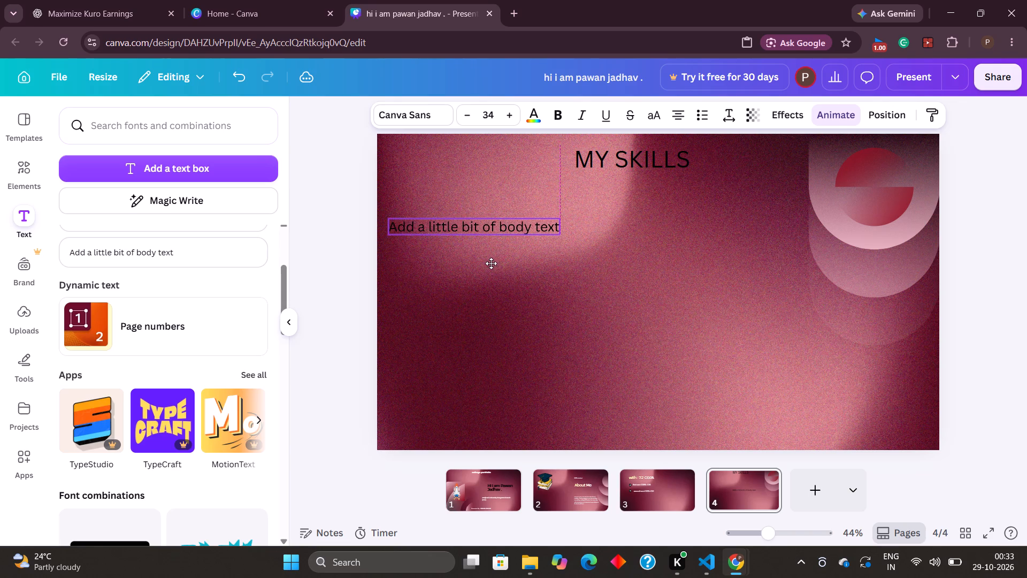
pyautogui.moveTo(491, 263); pyautogui.dragTo(486, 250)
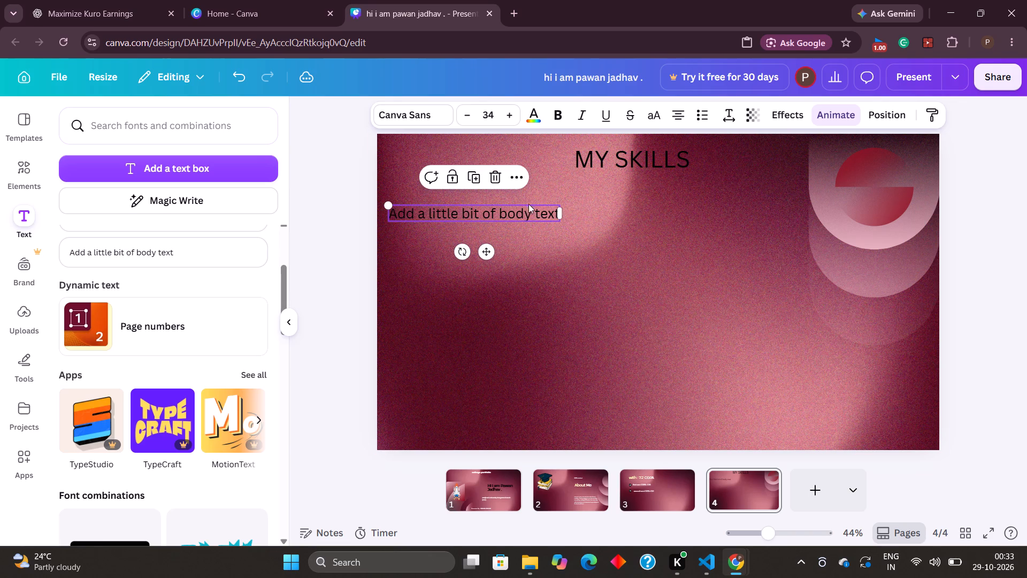
# Replace the placeholder in the new body text box with "</> languages :".
pyautogui.click(519, 206)
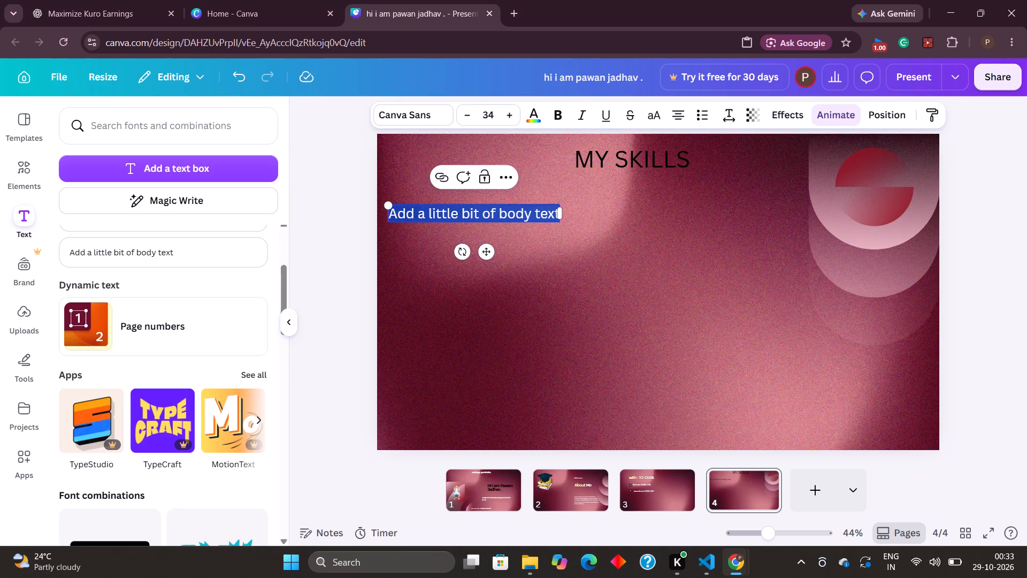
pyautogui.press('BackSpace')
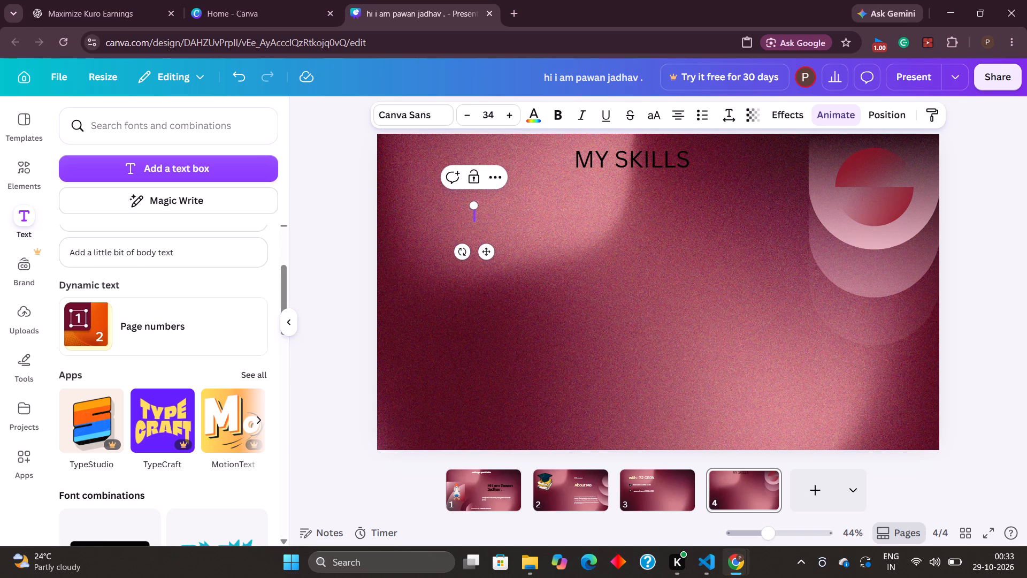
pyautogui.write('<?')
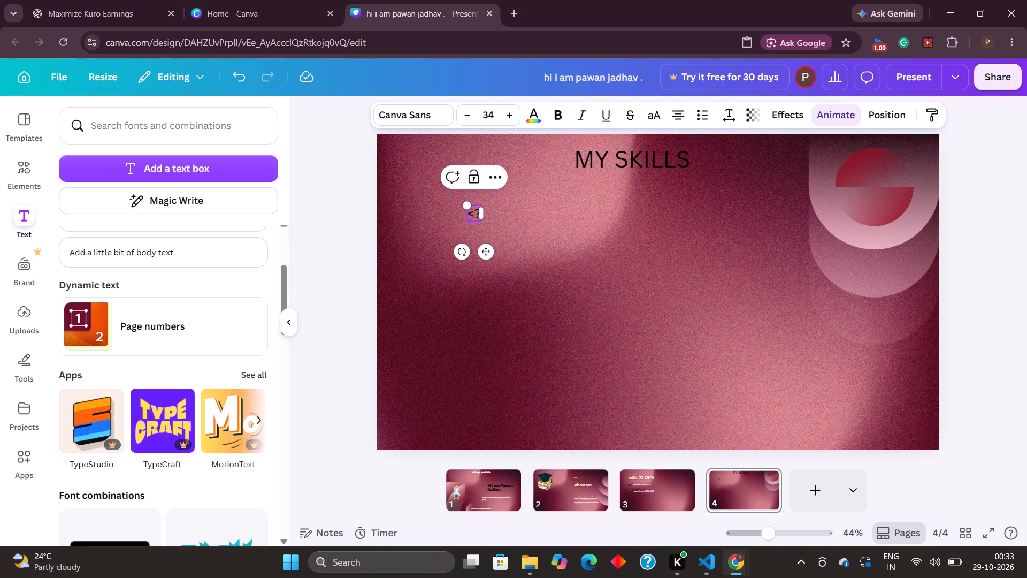
pyautogui.press('BackSpace')
pyautogui.press('/')
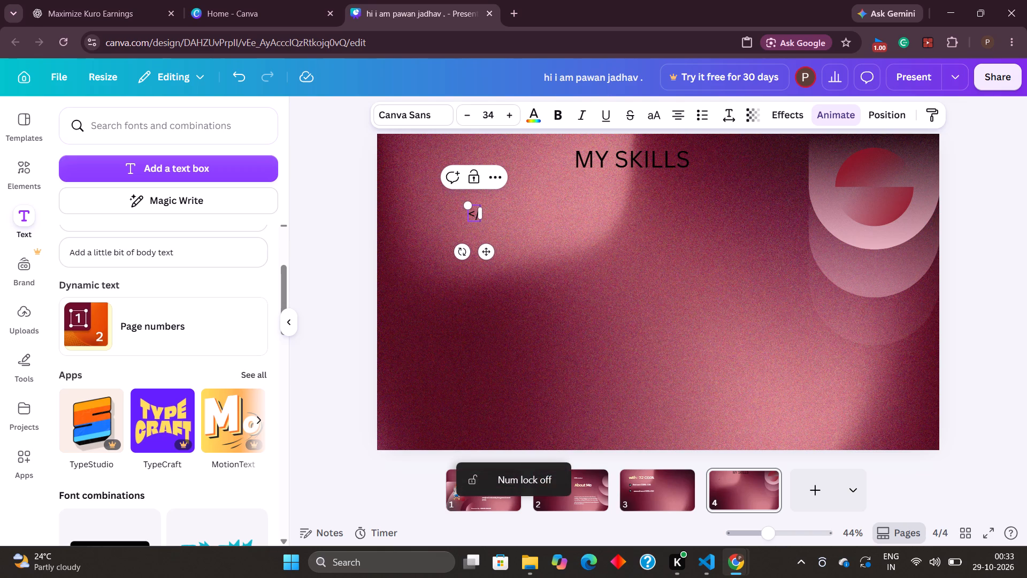
pyautogui.write('>')
pyautogui.press('space')
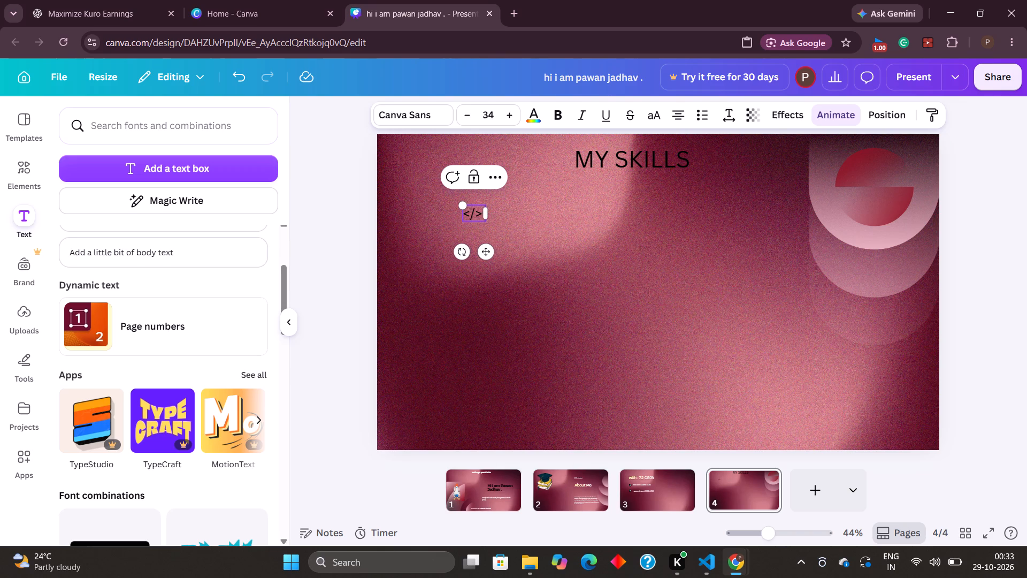
pyautogui.press('l')
pyautogui.write('an')
pyautogui.write('gu')
pyautogui.press('a')
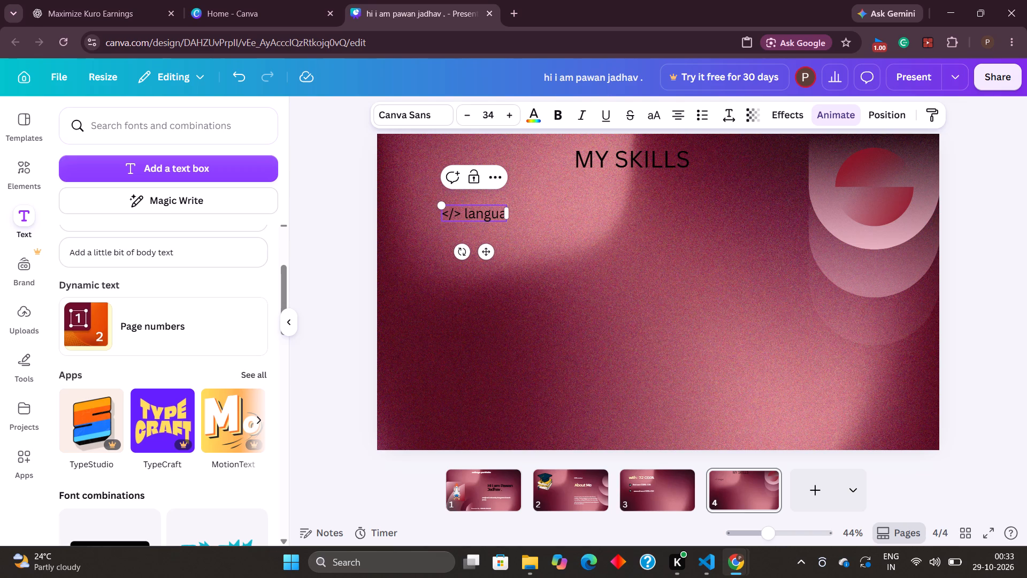
pyautogui.write('ges')
pyautogui.press('space')
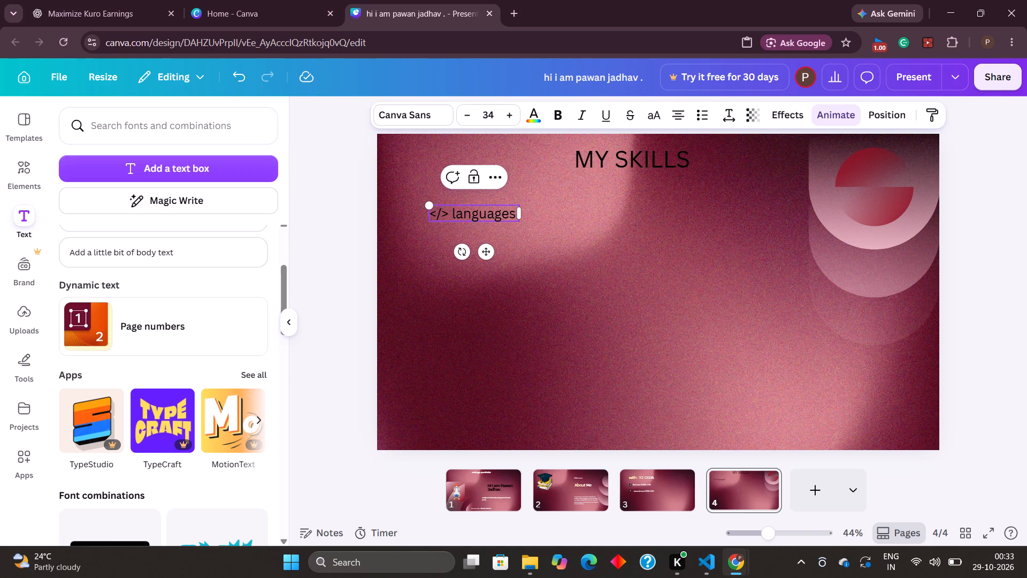
pyautogui.hotkey('shift', ':')
# Add an indented first list line reading "1. c" under "</> languages :".
pyautogui.press('Return')
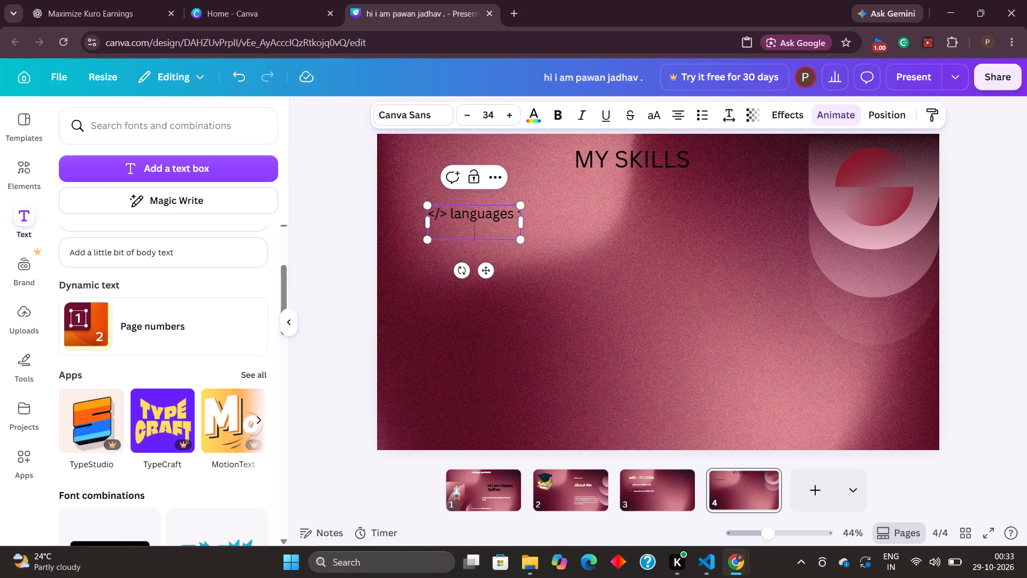
pyautogui.click(450, 226)
pyautogui.press('space')
pyautogui.press('space')
pyautogui.press('space')
pyautogui.press('space')
pyautogui.press('1')
pyautogui.write('.')
pyautogui.press('space')
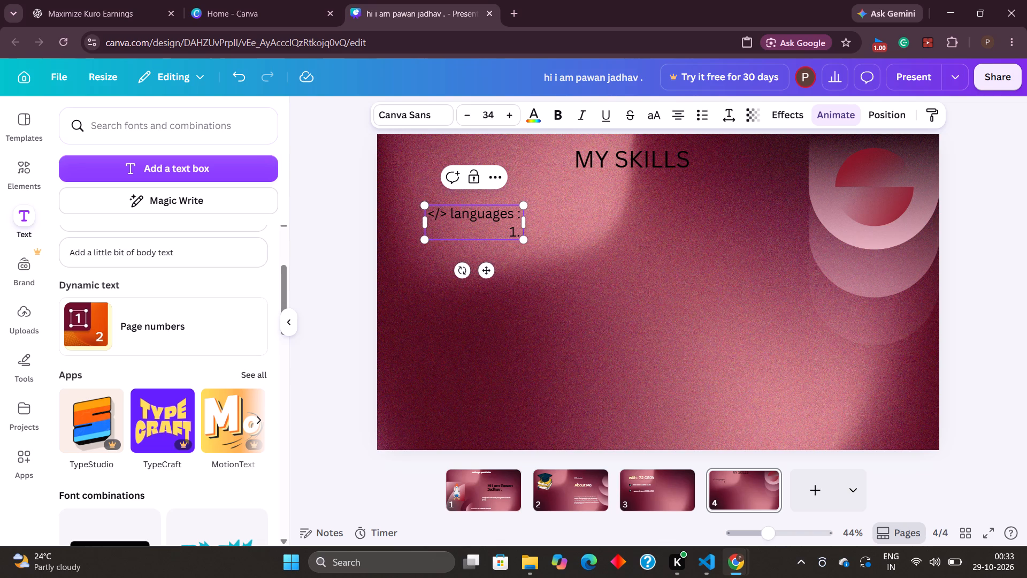
pyautogui.write('c')
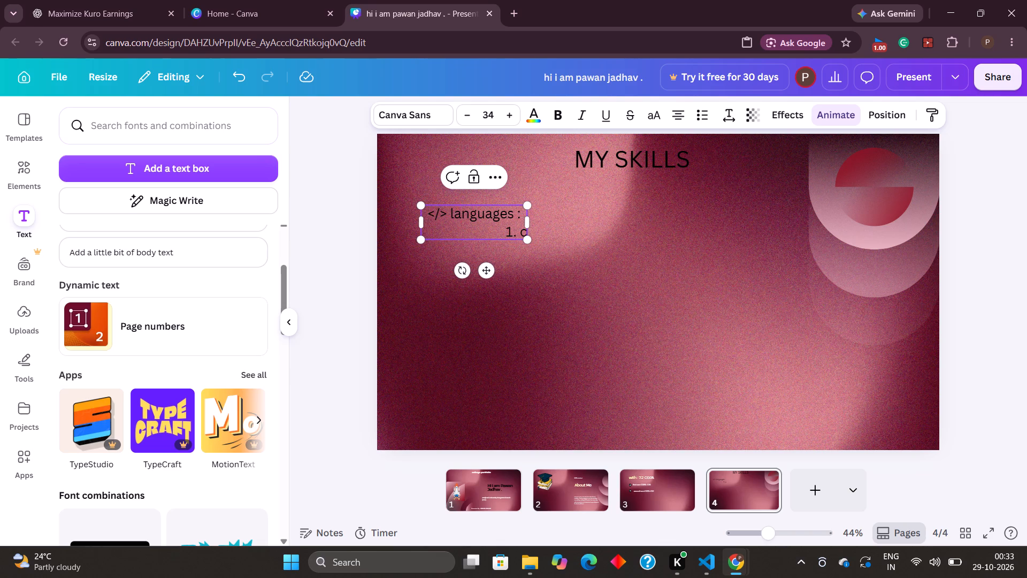
pyautogui.press('space')
# Add a second list line reading "2.c++" under "1. c", indented with spaces to sit roughly beneath it.
pyautogui.press('Return')
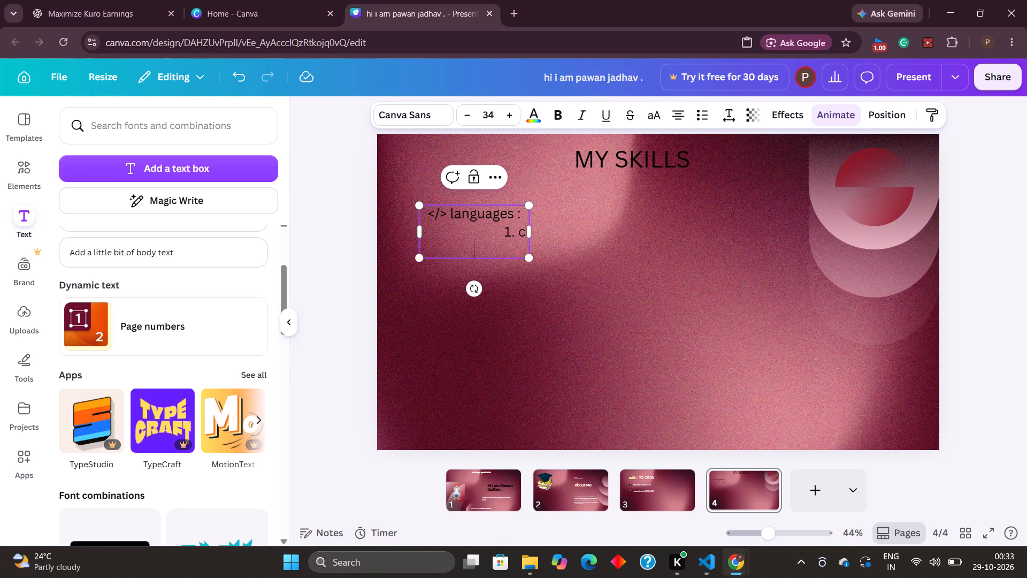
pyautogui.click(511, 250)
pyautogui.press('space')
pyautogui.press('space')
pyautogui.press('space')
pyautogui.press('space')
pyautogui.press('space')
pyautogui.press('space')
pyautogui.press('space')
pyautogui.press('space')
pyautogui.press('space')
pyautogui.press('BackSpace')
pyautogui.press('BackSpace')
pyautogui.press('2')
pyautogui.press('space')
pyautogui.press('BackSpace')
pyautogui.press('BackSpace')
pyautogui.press('space')
pyautogui.press('2')
pyautogui.press('.')
pyautogui.press('c')
pyautogui.write('++')
# Add a third list line reading "3.python" under "2.c++", with a few leading spaces.
pyautogui.press('Return')
pyautogui.click(492, 265)
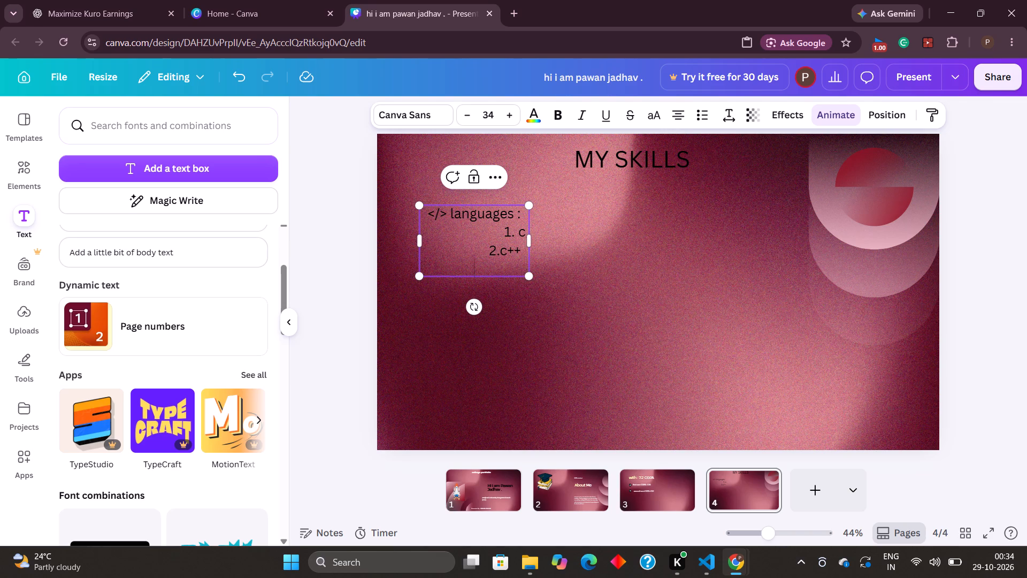
pyautogui.press('space')
pyautogui.press('space')
pyautogui.press('space')
pyautogui.press('3')
pyautogui.press('.')
pyautogui.write('py')
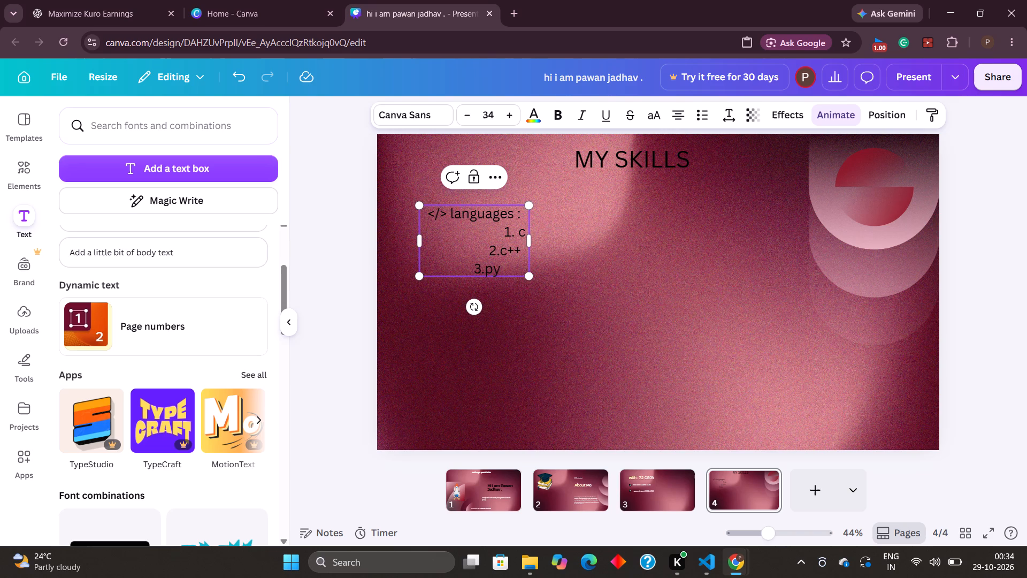
pyautogui.write('tho')
pyautogui.write('n')
pyautogui.press('space')
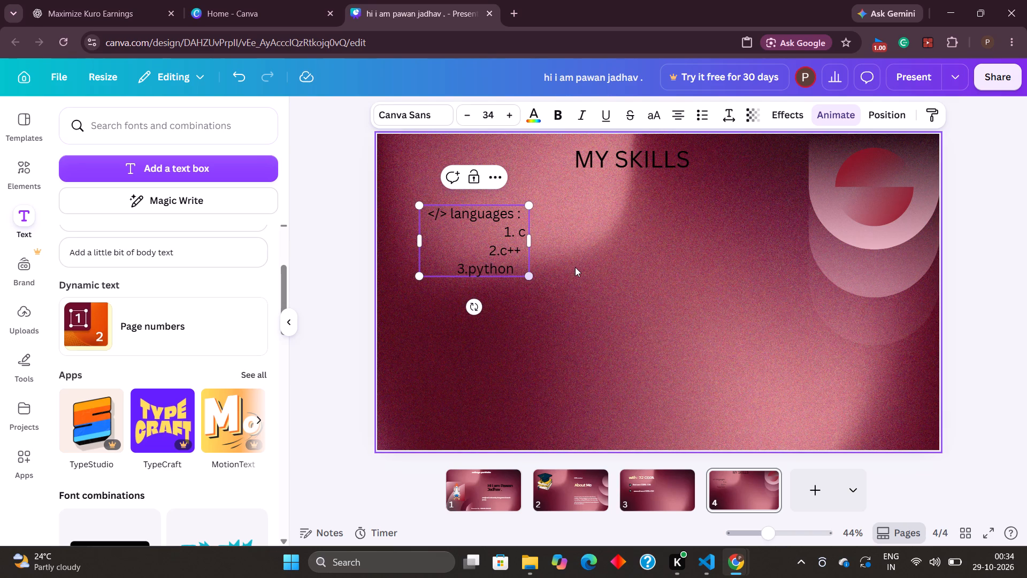
pyautogui.click(576, 267)
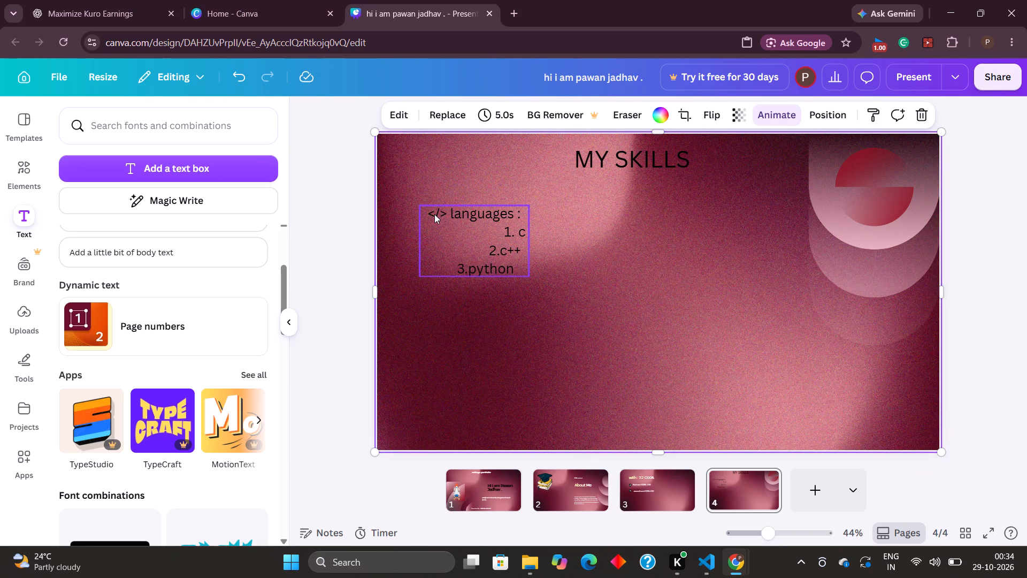
# Move the languages text box slightly up and toward the left edge of page 4.
pyautogui.moveTo(434, 214); pyautogui.dragTo(414, 207)
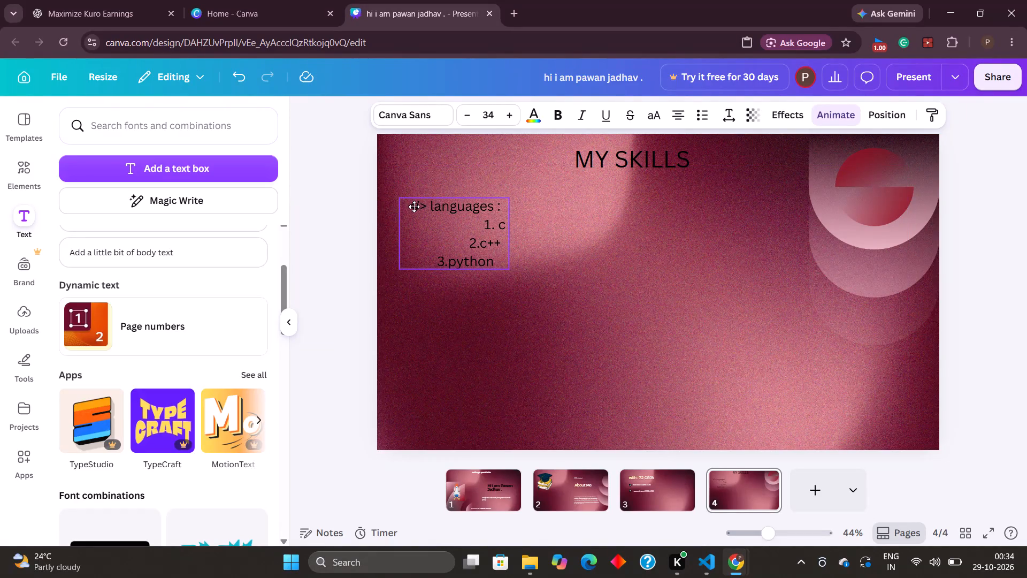
pyautogui.moveTo(414, 207); pyautogui.dragTo(410, 207)
pyautogui.click(587, 321)
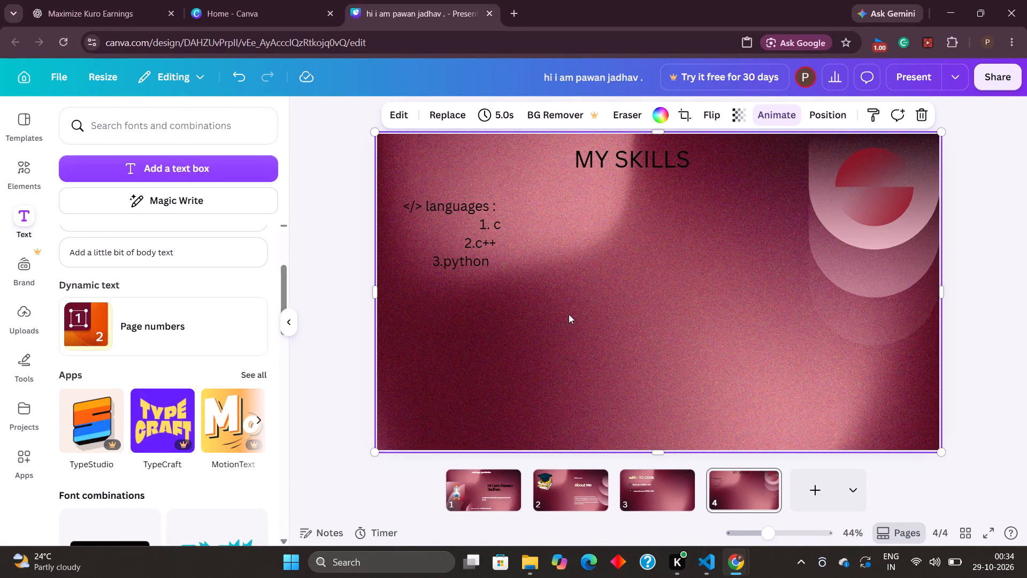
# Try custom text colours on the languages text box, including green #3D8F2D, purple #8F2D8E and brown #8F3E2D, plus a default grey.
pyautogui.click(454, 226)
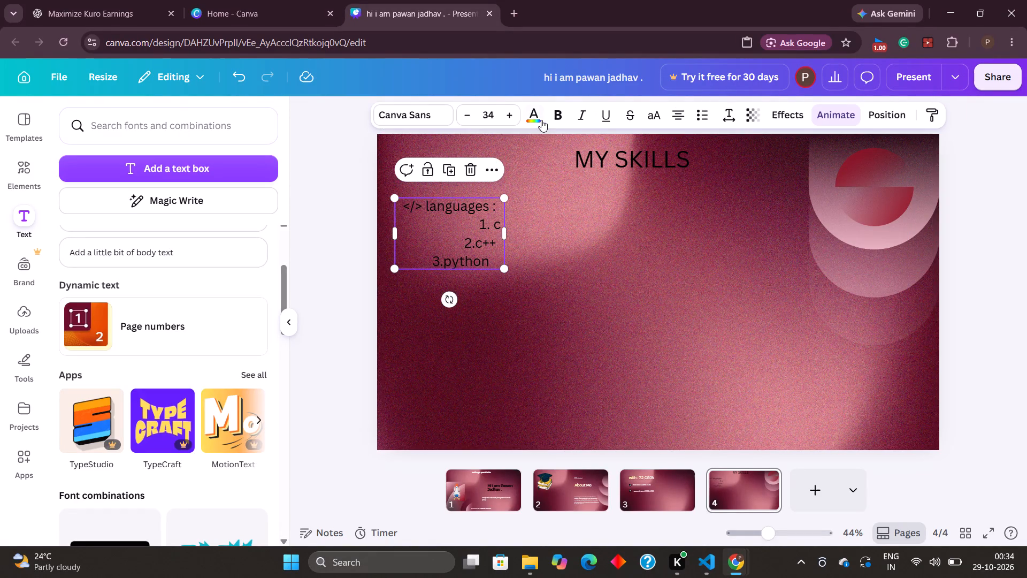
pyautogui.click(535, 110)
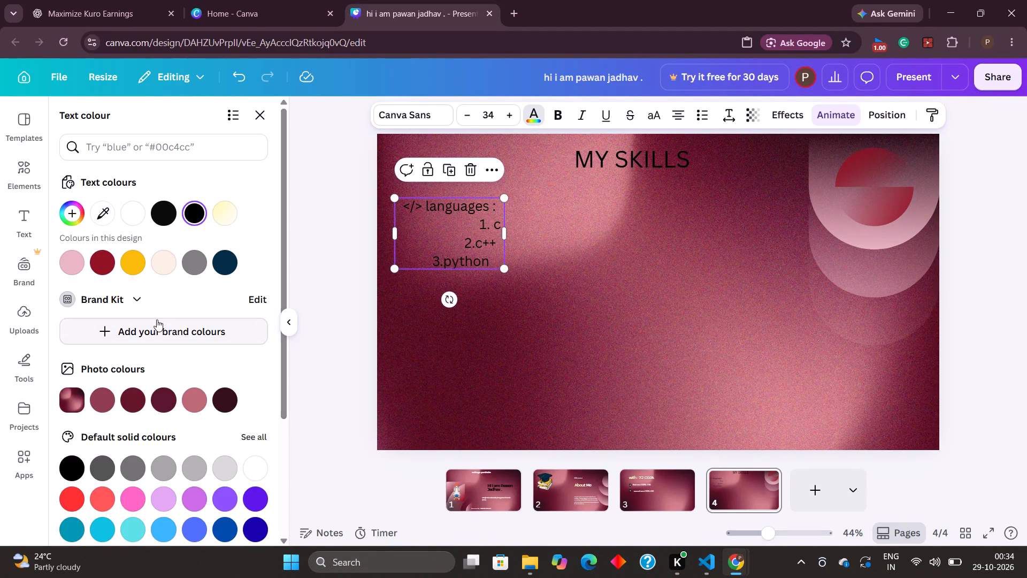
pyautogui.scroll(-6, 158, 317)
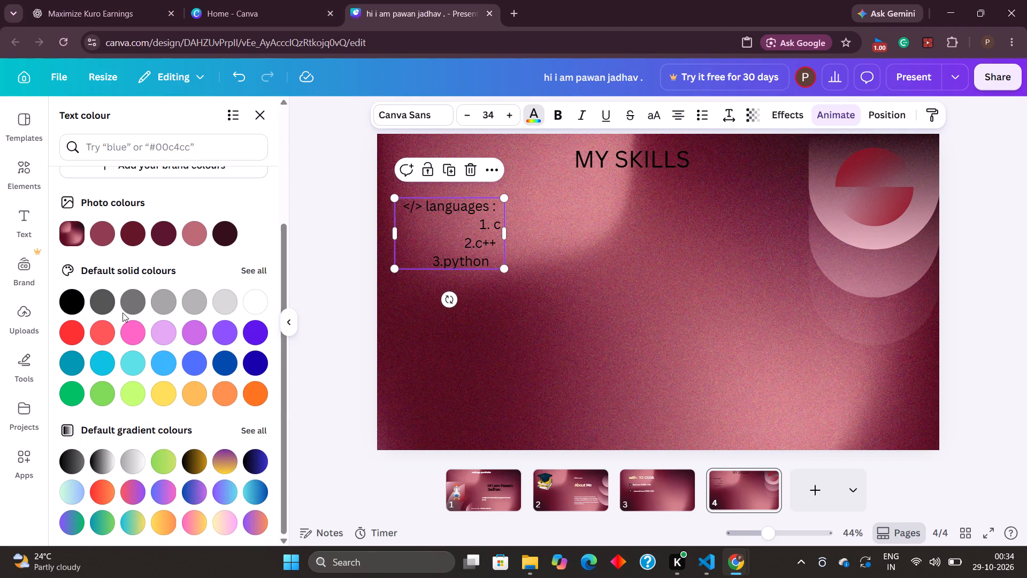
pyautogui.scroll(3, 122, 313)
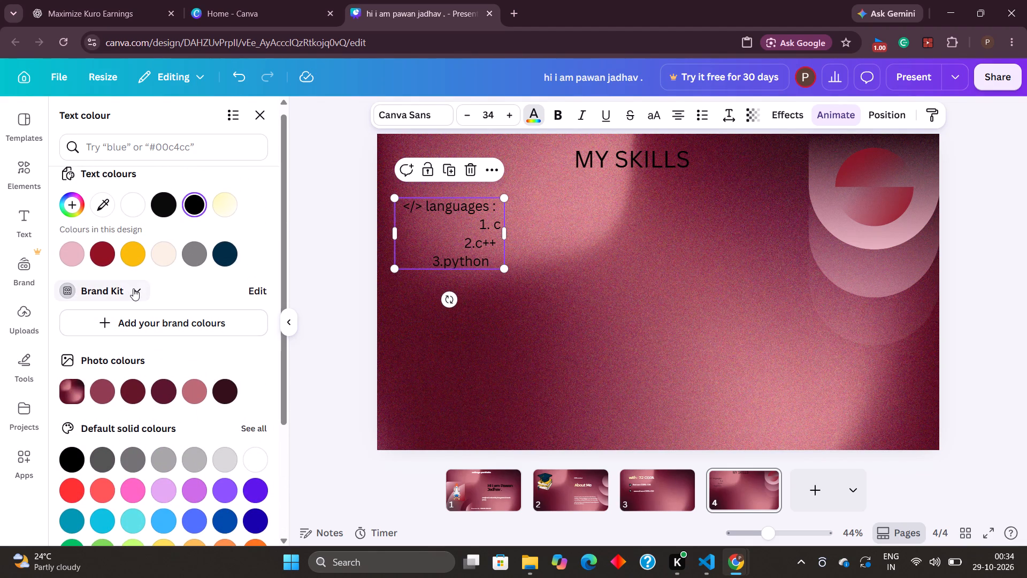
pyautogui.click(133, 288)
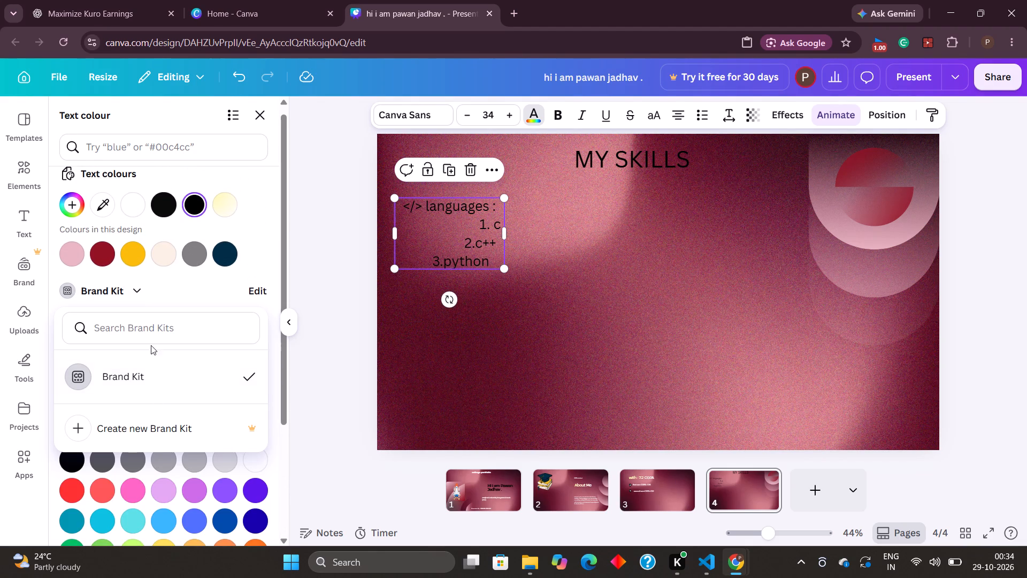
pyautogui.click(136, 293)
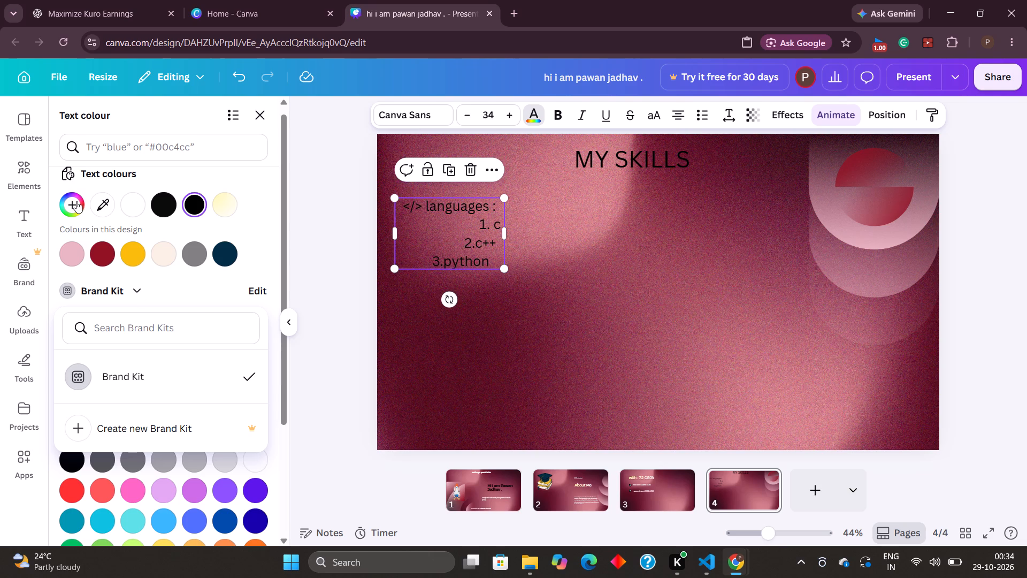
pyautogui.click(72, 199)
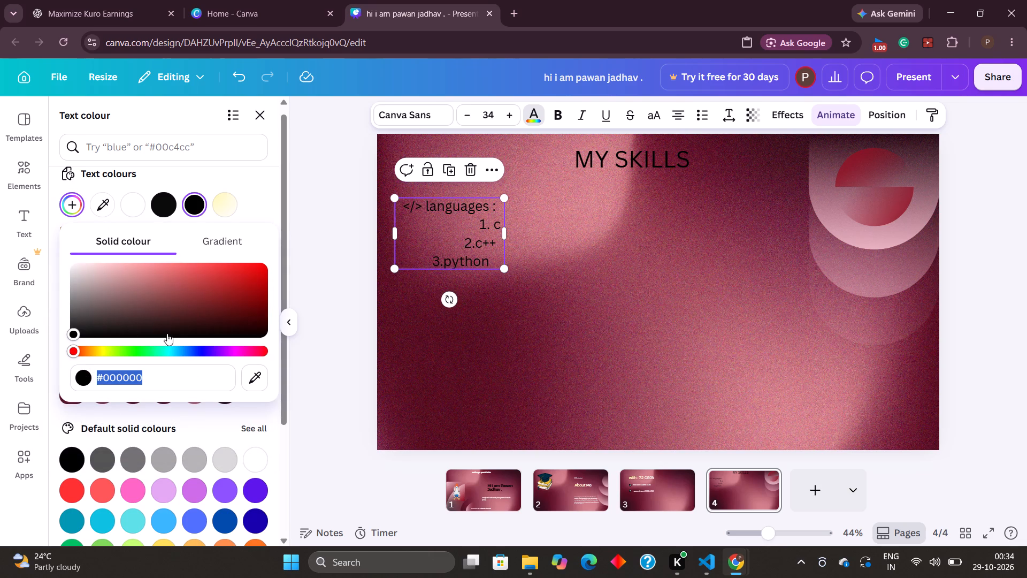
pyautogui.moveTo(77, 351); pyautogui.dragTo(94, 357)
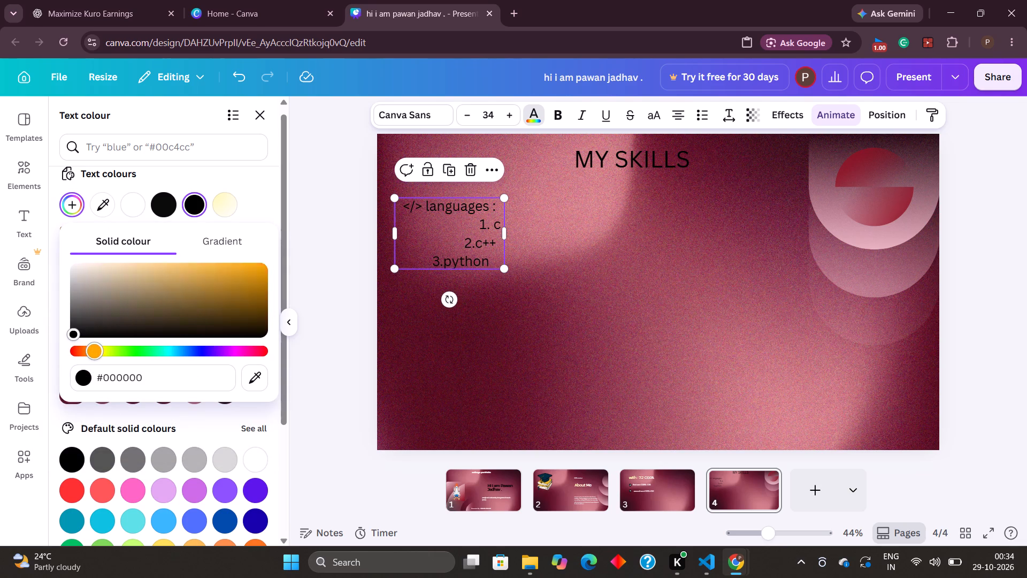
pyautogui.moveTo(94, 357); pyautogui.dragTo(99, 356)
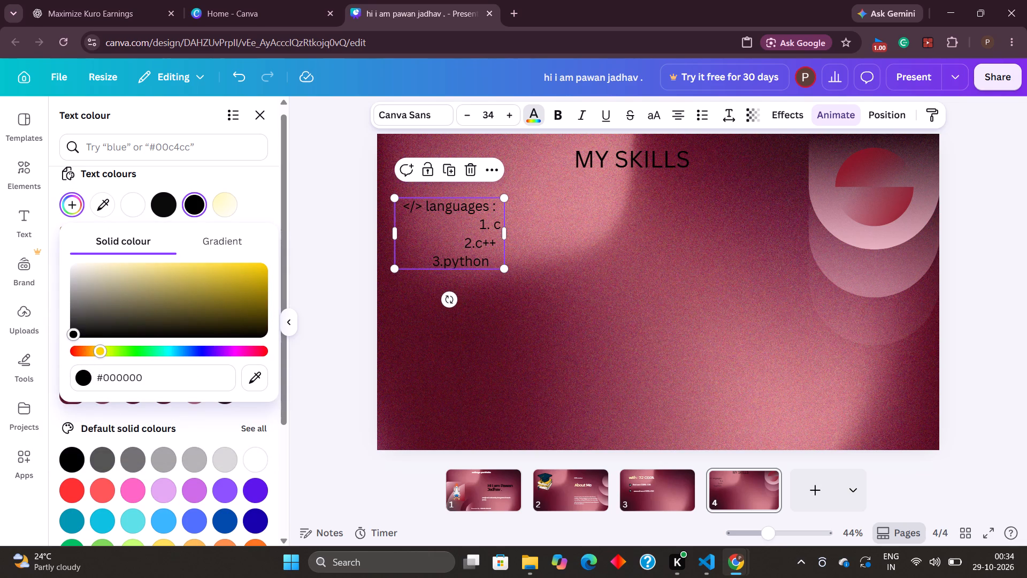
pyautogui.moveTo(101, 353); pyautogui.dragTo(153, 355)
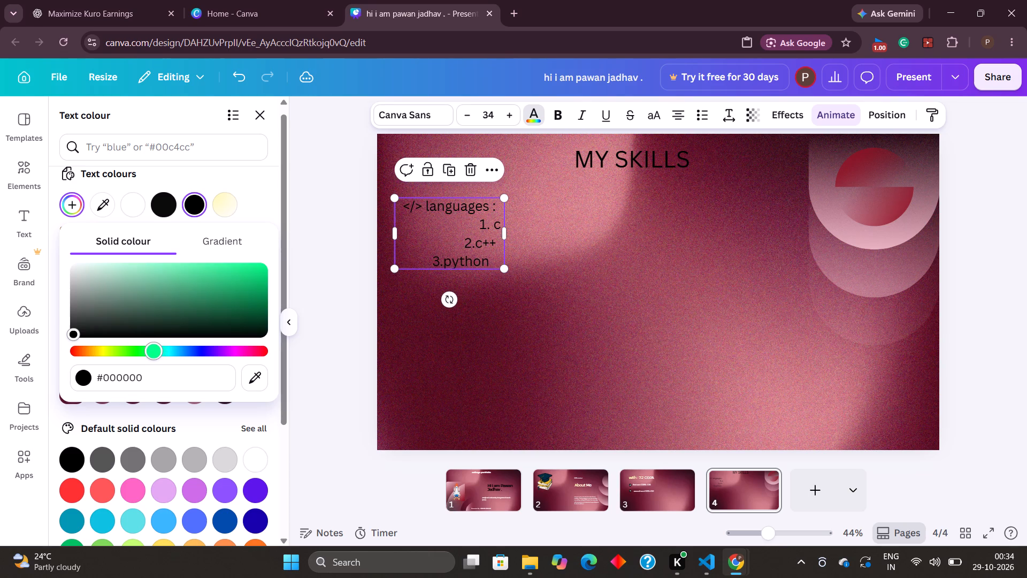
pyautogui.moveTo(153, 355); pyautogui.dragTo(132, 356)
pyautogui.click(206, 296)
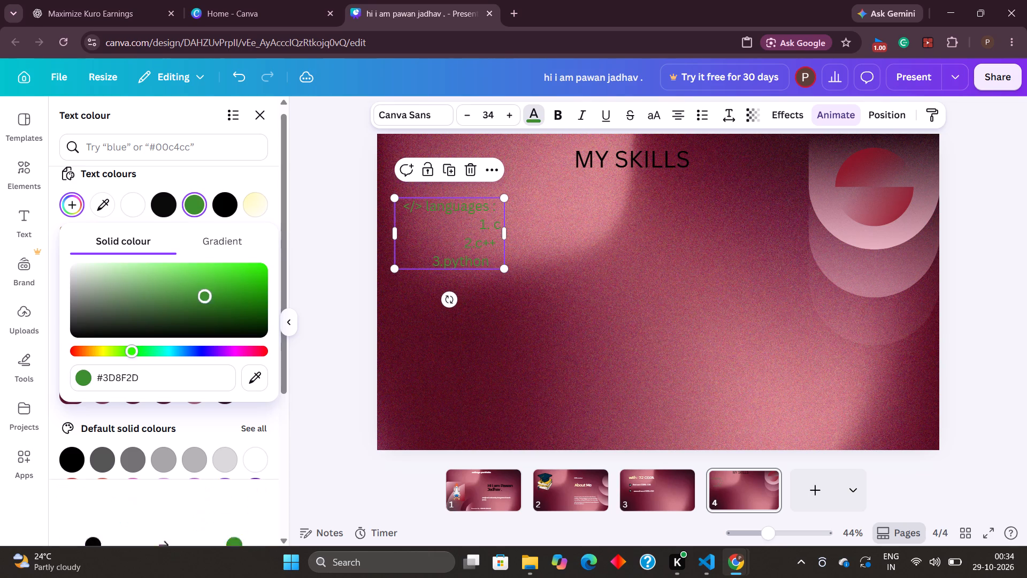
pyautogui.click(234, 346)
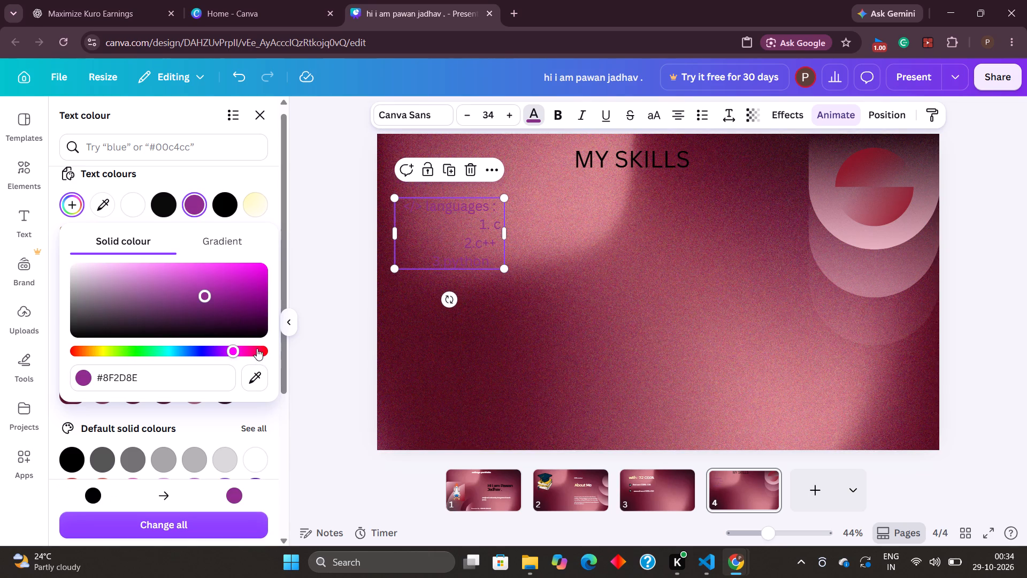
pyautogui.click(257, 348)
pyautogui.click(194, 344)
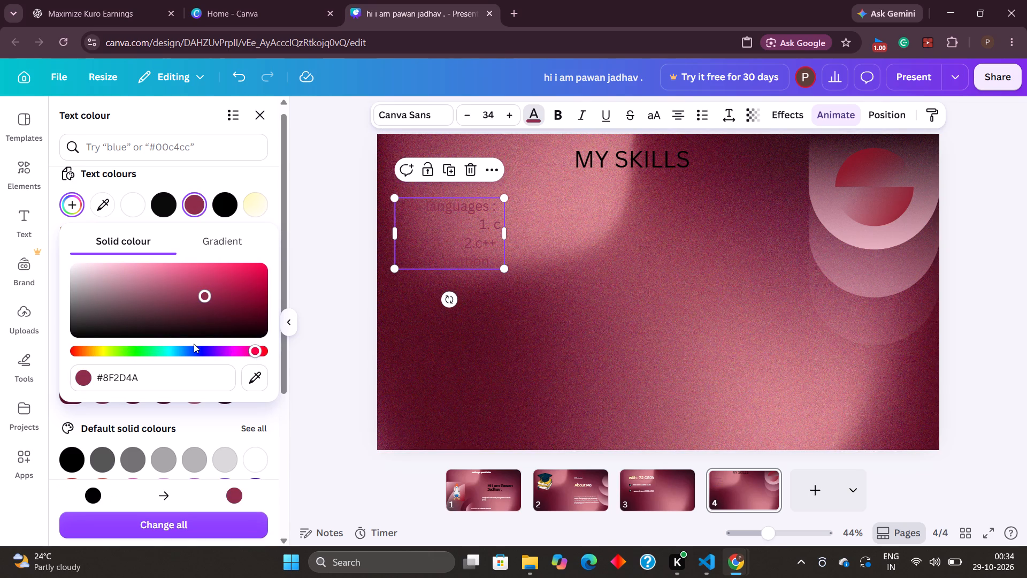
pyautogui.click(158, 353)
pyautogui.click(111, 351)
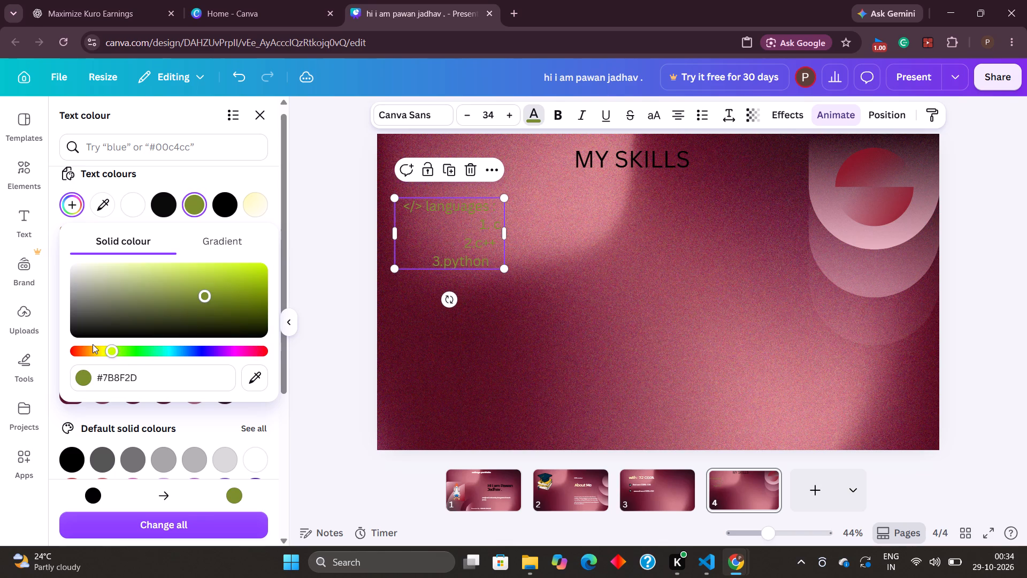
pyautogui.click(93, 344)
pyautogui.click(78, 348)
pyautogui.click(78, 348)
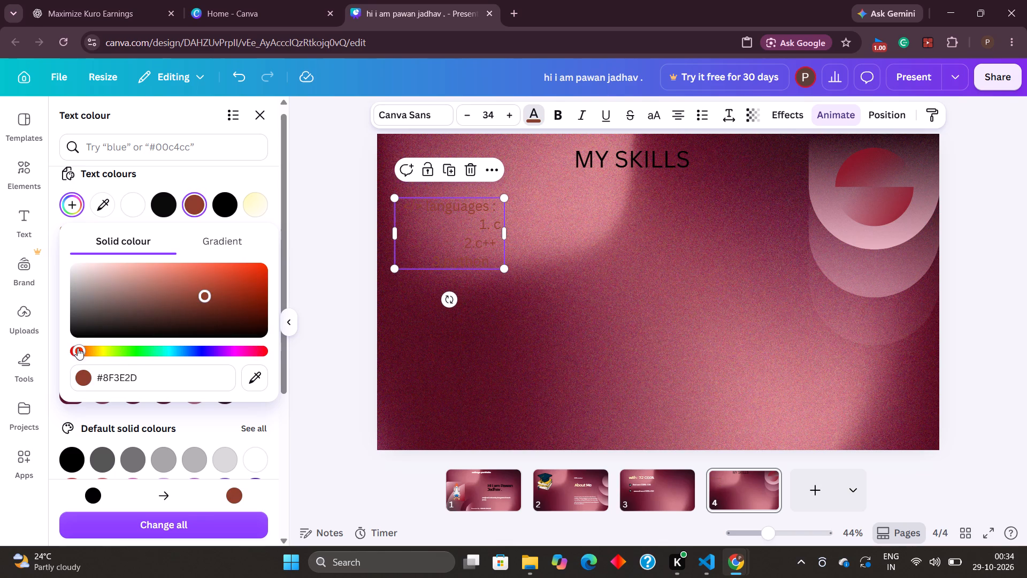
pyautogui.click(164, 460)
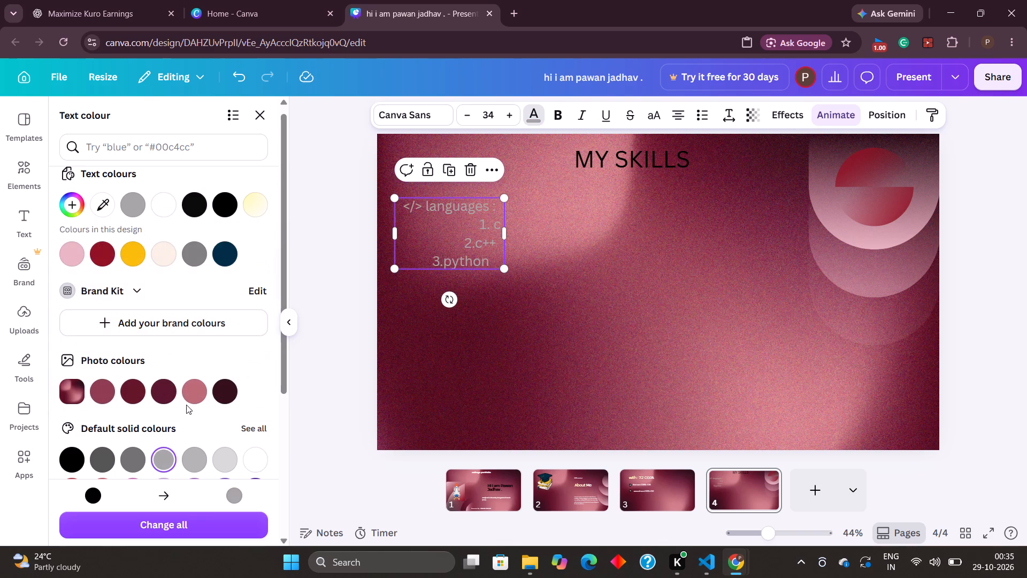
# Set the languages text box's colour to white (#ffffff) from the default solid colours.
pyautogui.scroll(-3, 189, 400)
pyautogui.click(257, 291)
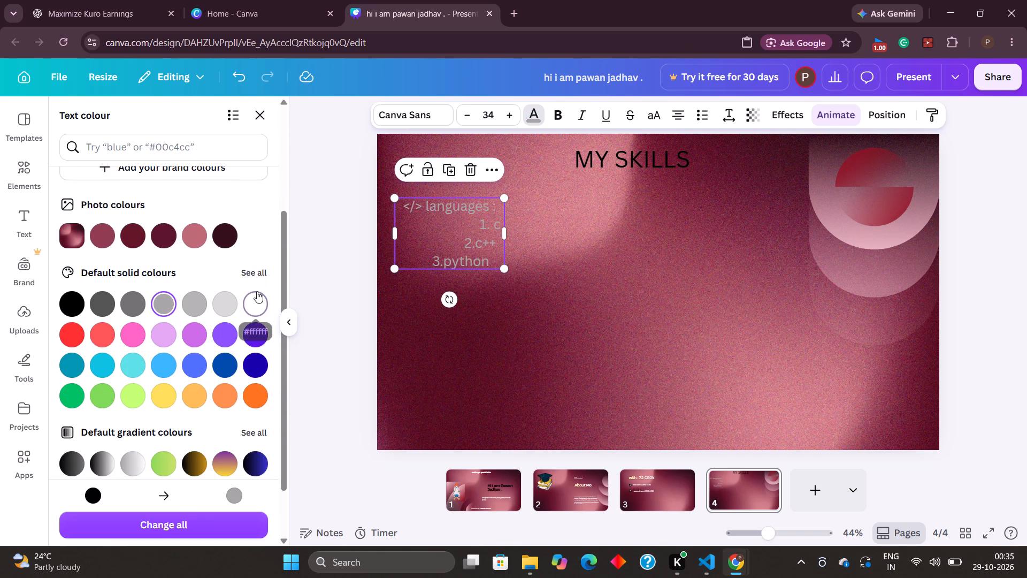
# Increase the font size of the "2.c++" line to 42.
pyautogui.click(457, 235)
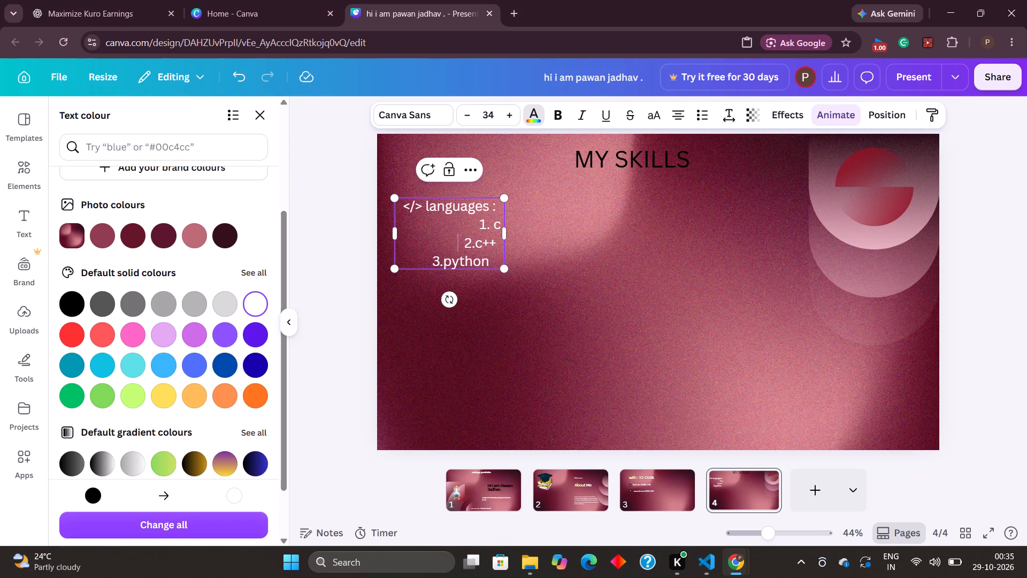
pyautogui.tripleClick(511, 118)
pyautogui.tripleClick(511, 118)
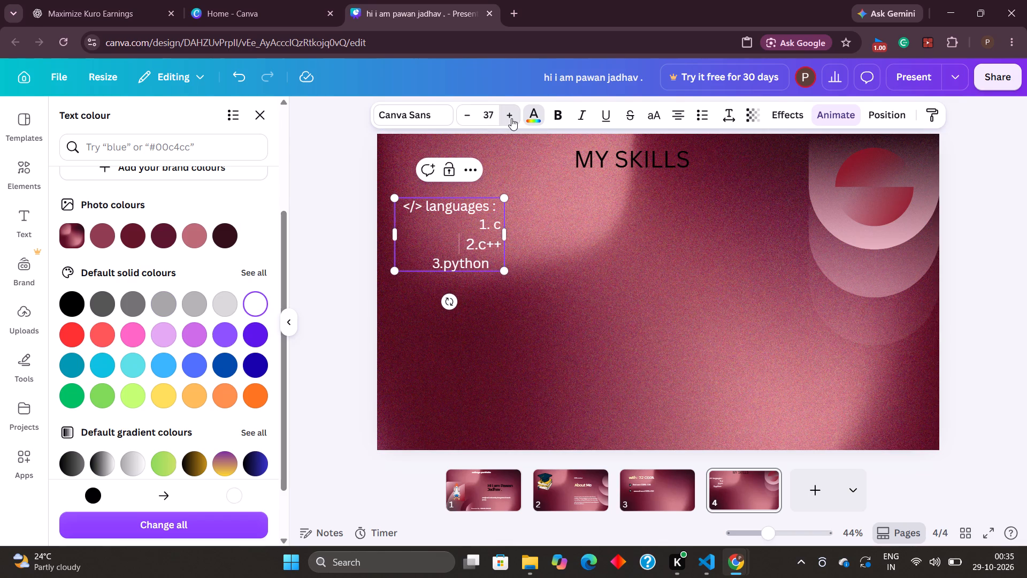
pyautogui.doubleClick(511, 118)
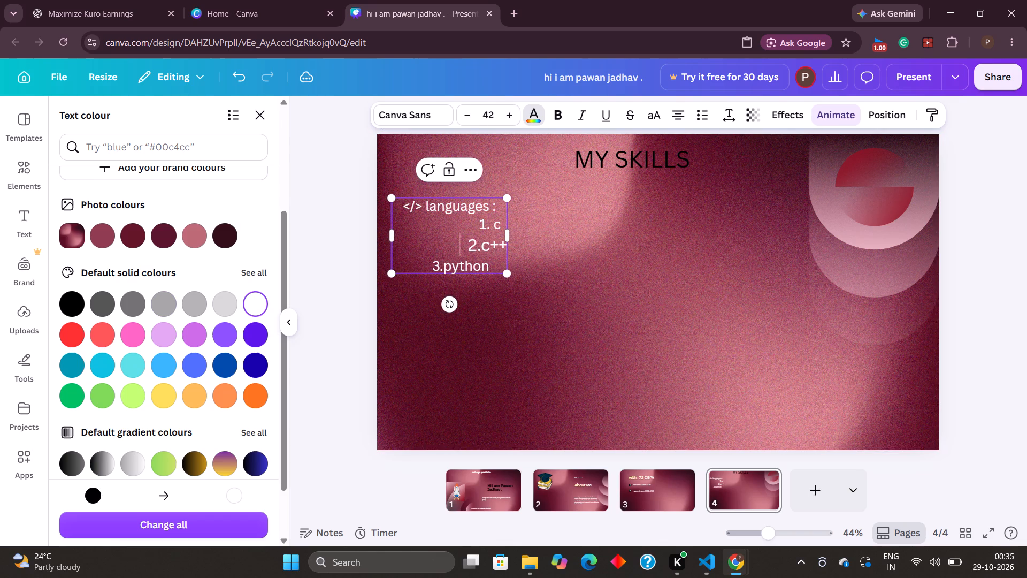
# Enlarge all text in the languages box by three size increments, bringing the "3.python" line to 37.
pyautogui.click(450, 220)
pyautogui.hotkey('ctrl', 'a')
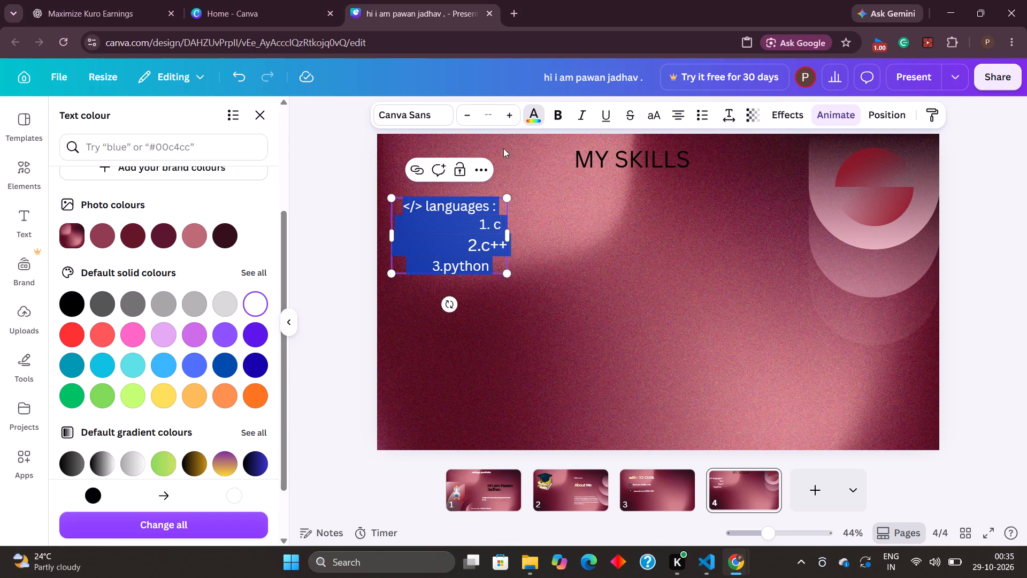
pyautogui.click(509, 117)
pyautogui.click(509, 117)
pyautogui.click(509, 117)
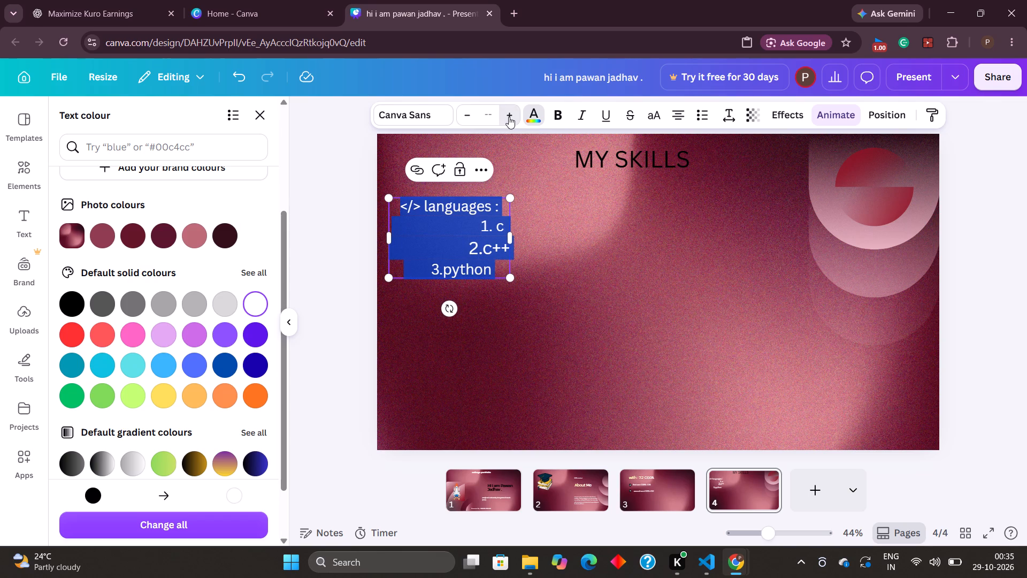
pyautogui.click(584, 302)
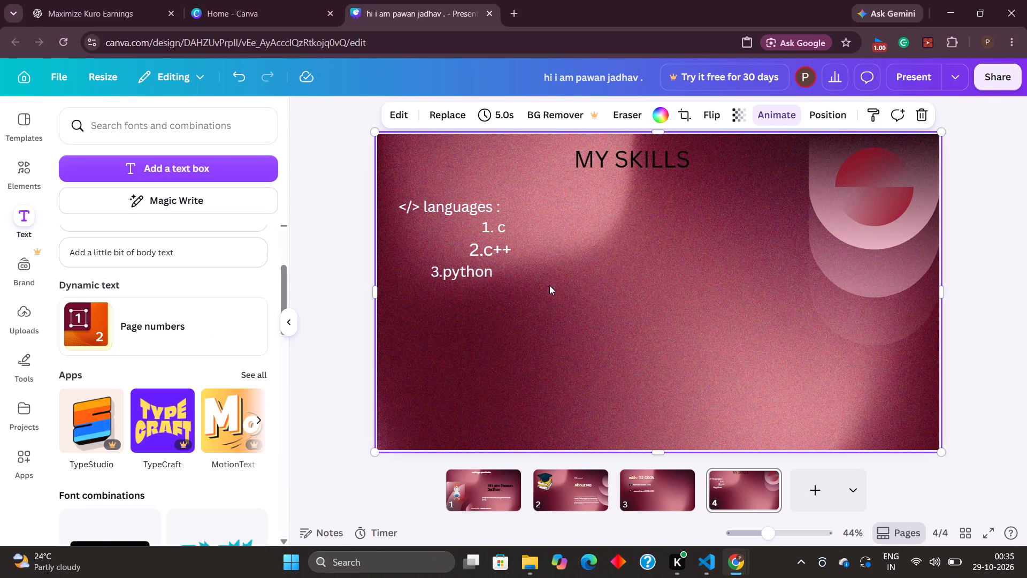
# Indent the "3.python" line further with leading spaces so it sits closer beneath "2.c++".
pyautogui.click(426, 268)
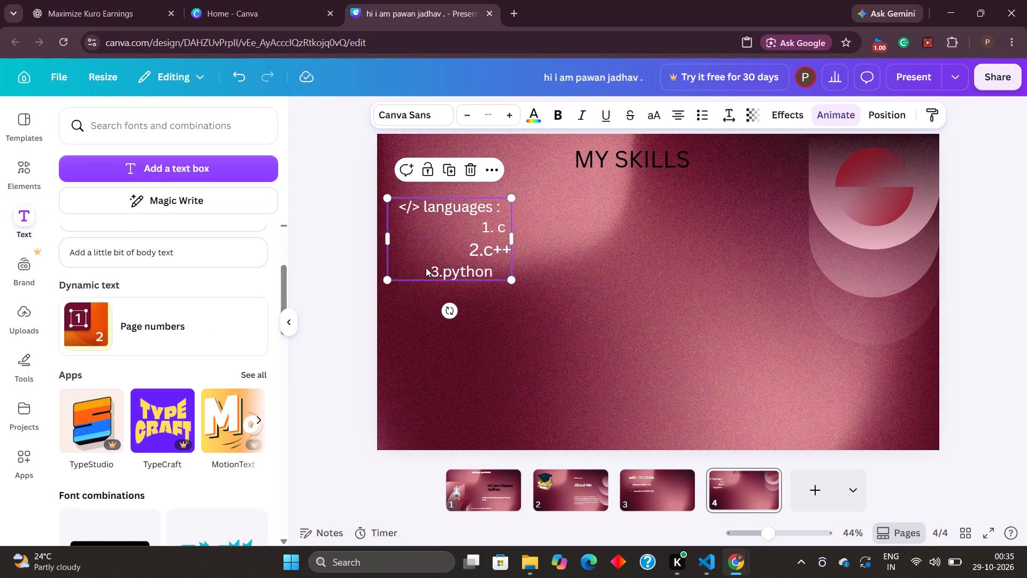
pyautogui.click(426, 268)
pyautogui.press('space')
pyautogui.press('space')
pyautogui.press('space')
pyautogui.press('space')
pyautogui.press('space')
pyautogui.press('space')
pyautogui.press('space')
pyautogui.press('space')
pyautogui.press('space')
pyautogui.press('space')
pyautogui.press('space')
pyautogui.press('space')
pyautogui.press('space')
pyautogui.press('space')
pyautogui.press('space')
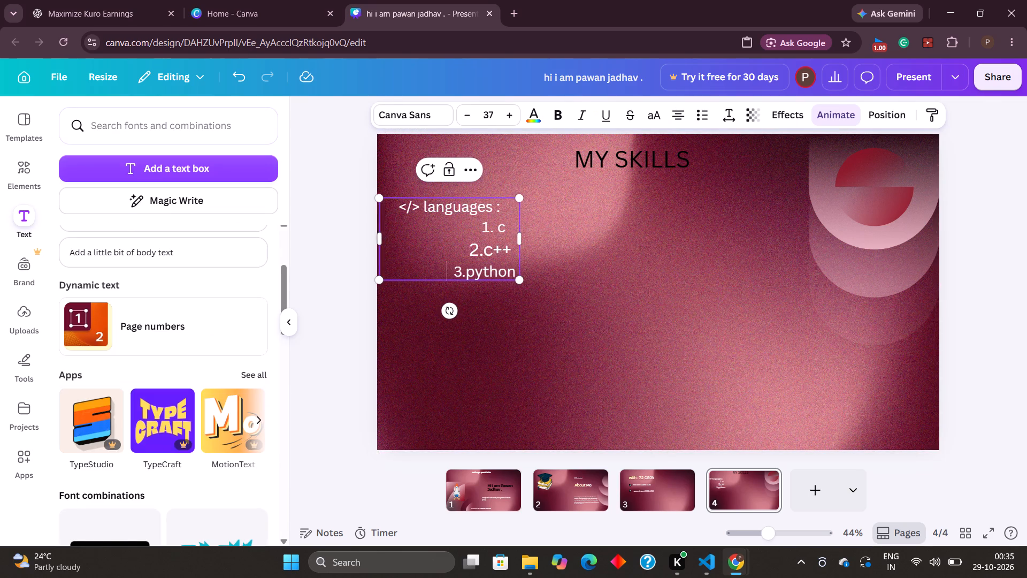
# Fine-tune the leading spaces of the "3.python" line so it stays on one line beneath "2.c++".
pyautogui.press('space')
pyautogui.press('space')
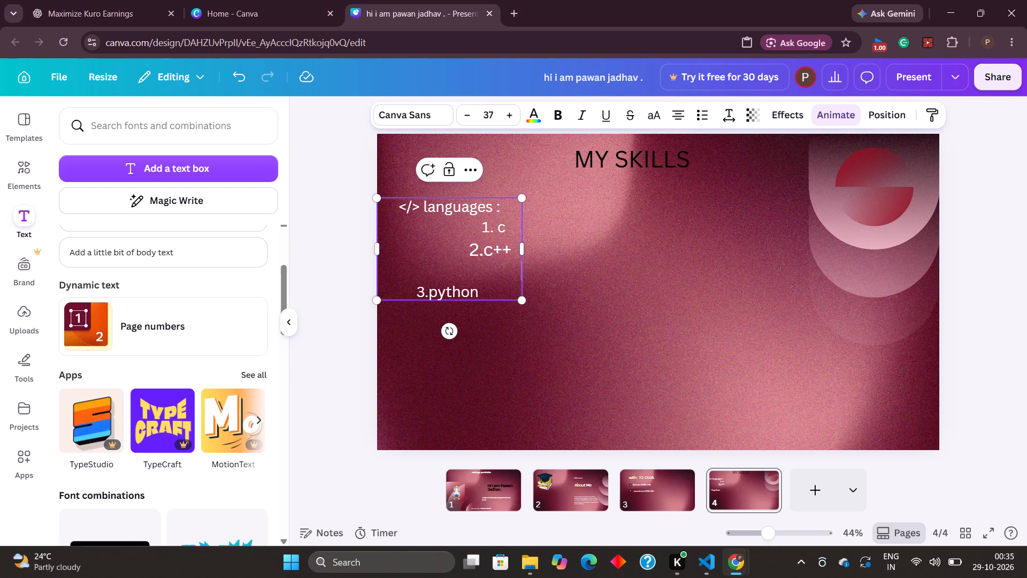
pyautogui.click(411, 290)
pyautogui.press('BackSpace')
pyautogui.press('BackSpace')
pyautogui.press('BackSpace')
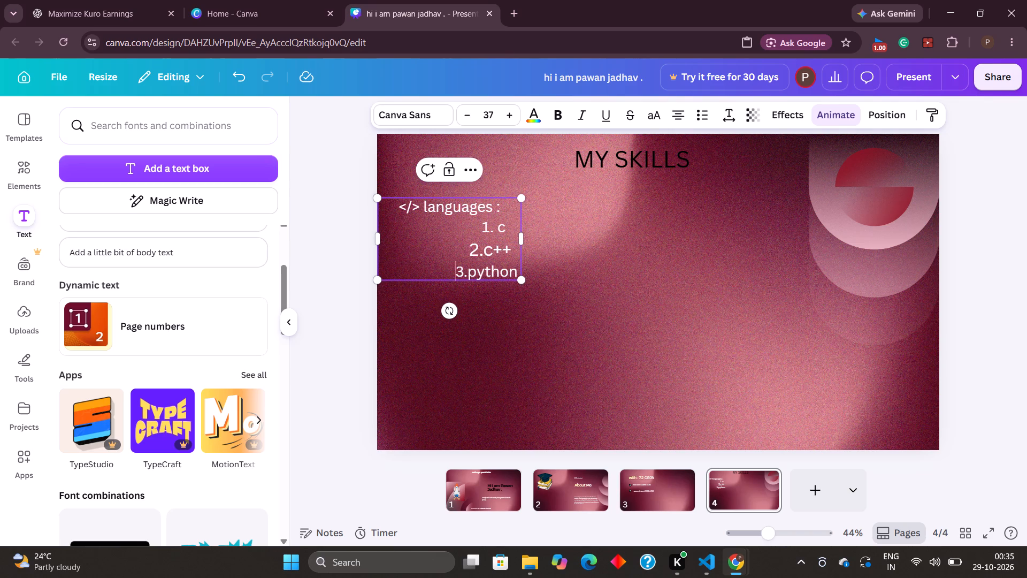
pyautogui.click(583, 331)
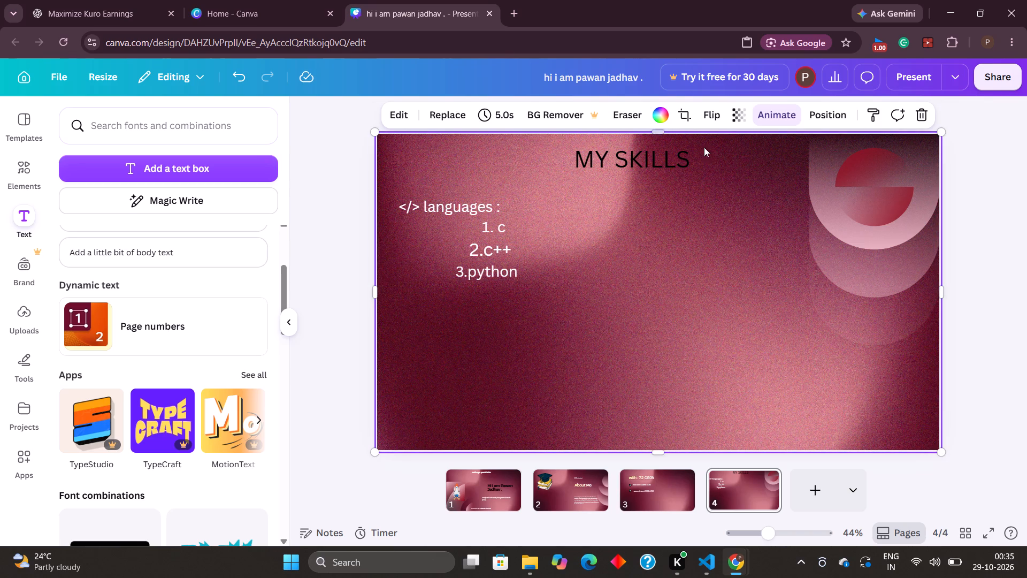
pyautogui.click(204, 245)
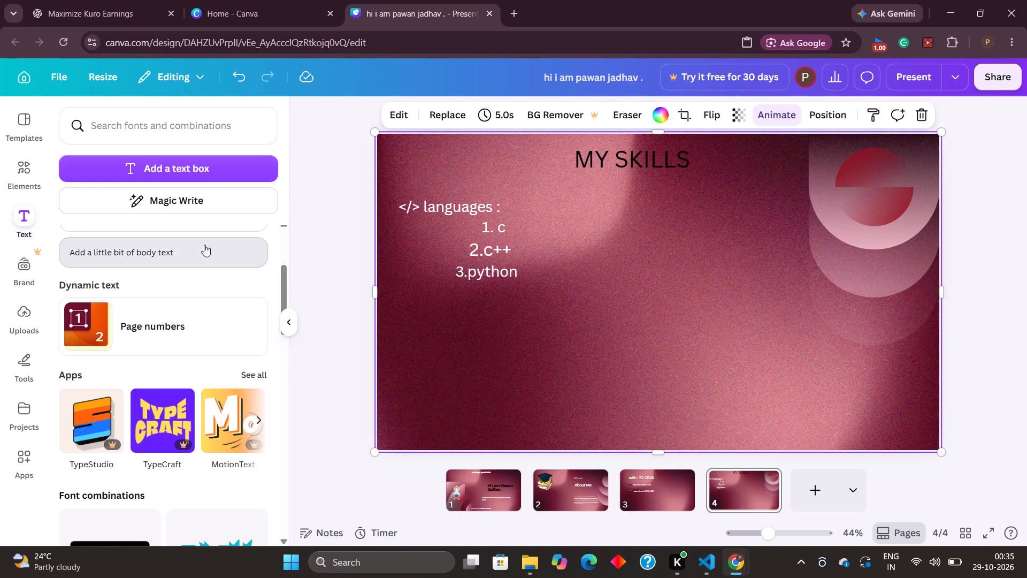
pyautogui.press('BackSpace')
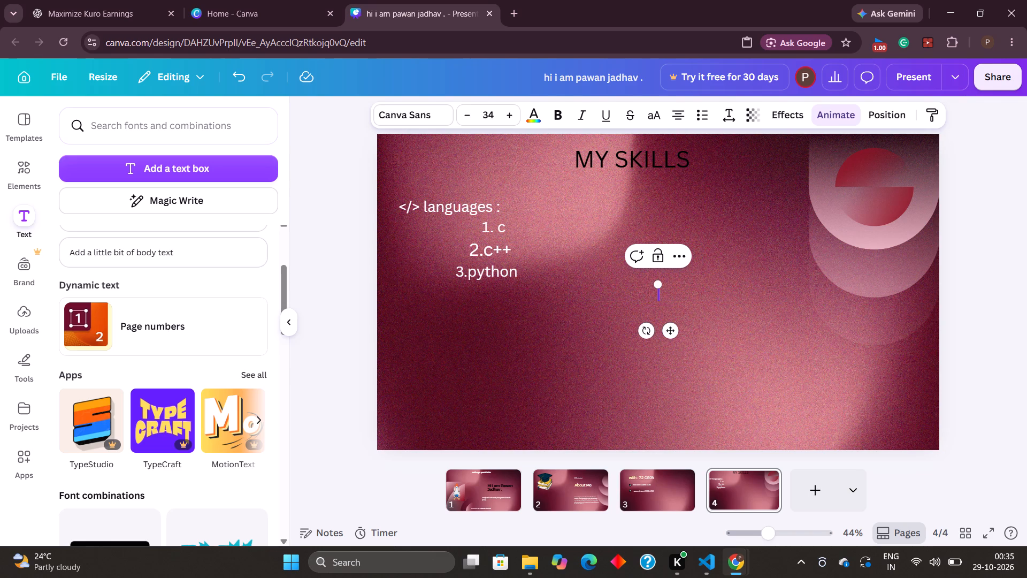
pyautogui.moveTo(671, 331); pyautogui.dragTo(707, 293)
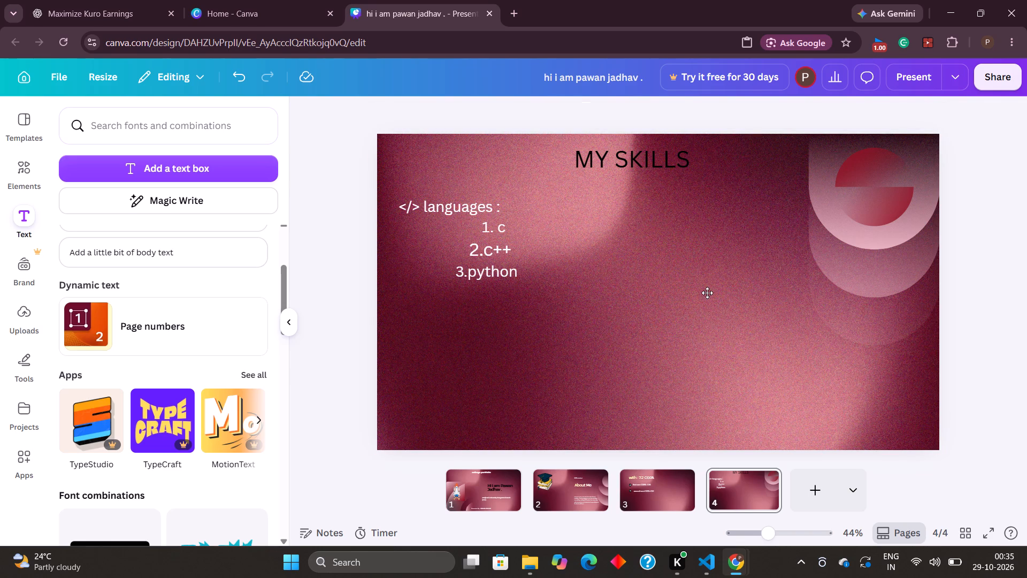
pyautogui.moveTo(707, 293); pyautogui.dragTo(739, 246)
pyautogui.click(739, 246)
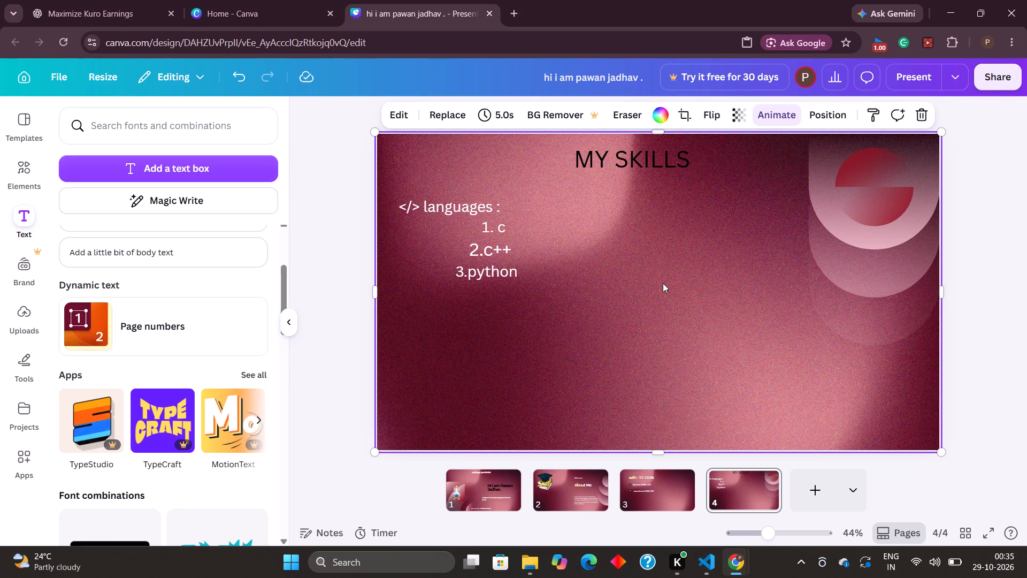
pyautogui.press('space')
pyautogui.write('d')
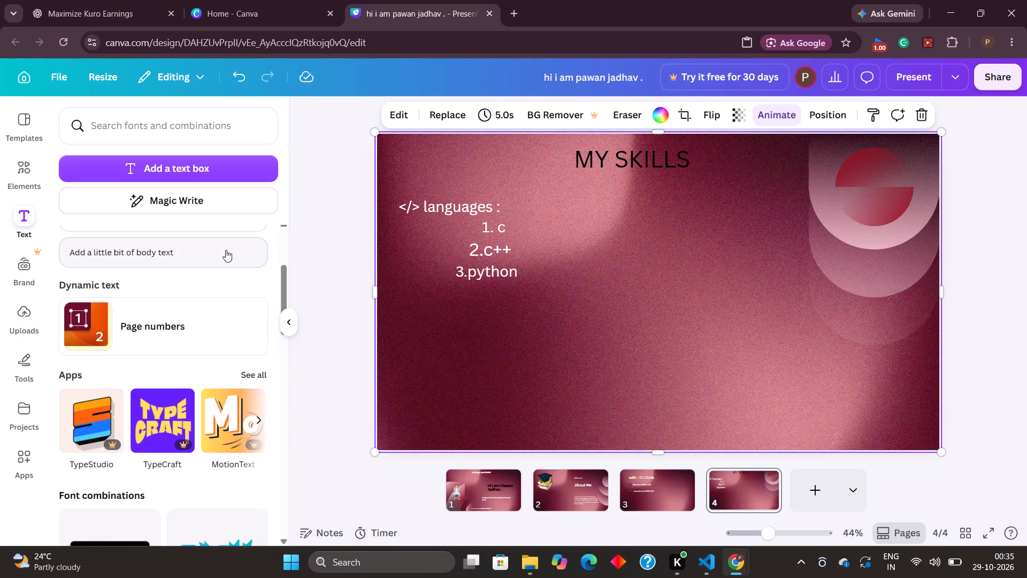
# Add a body text box reading "</> web" and place it across from the languages heading, beside the circle graphic.
pyautogui.click(226, 250)
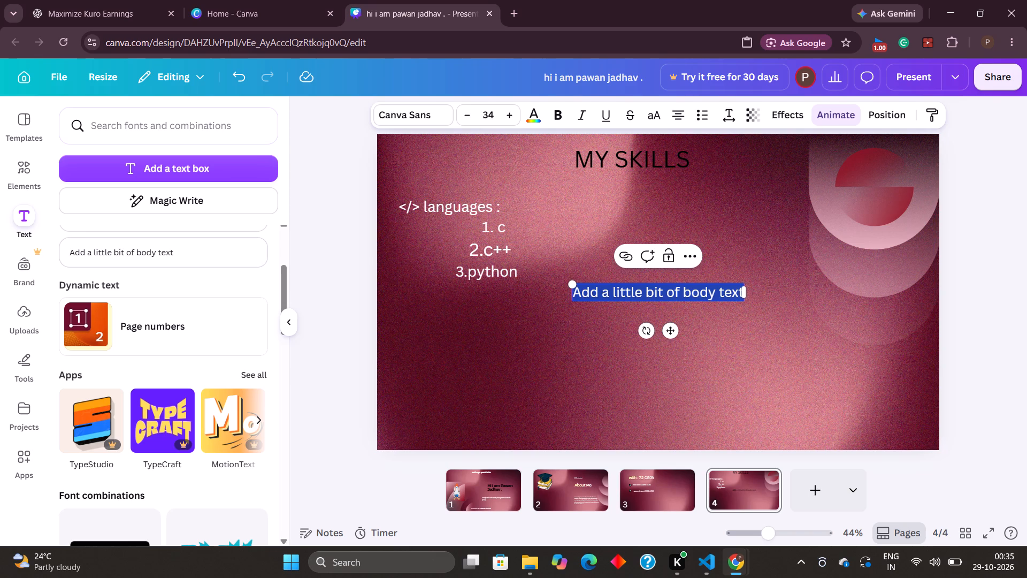
pyautogui.press('BackSpace')
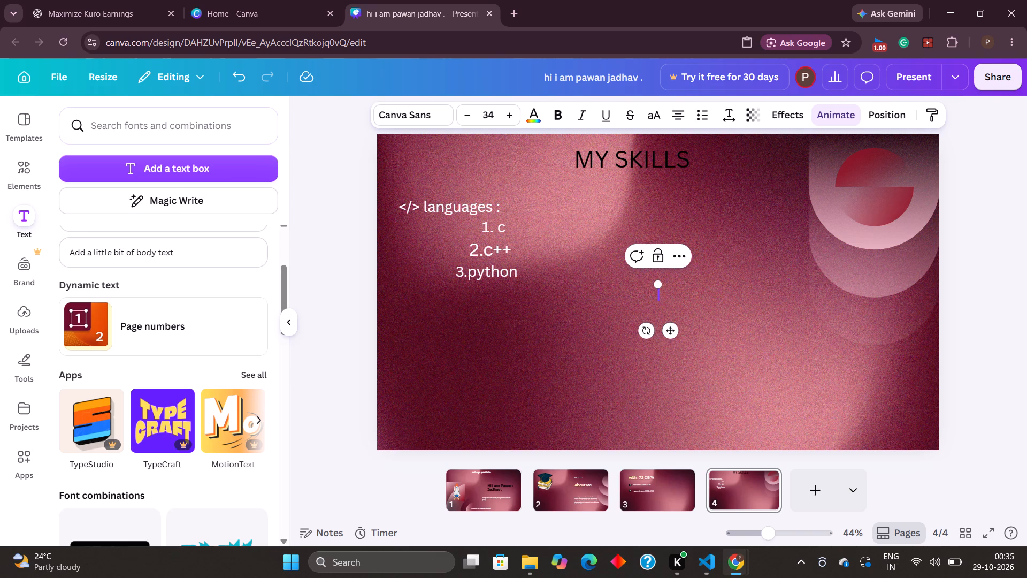
pyautogui.write('</')
pyautogui.write('> web')
pyautogui.press('space')
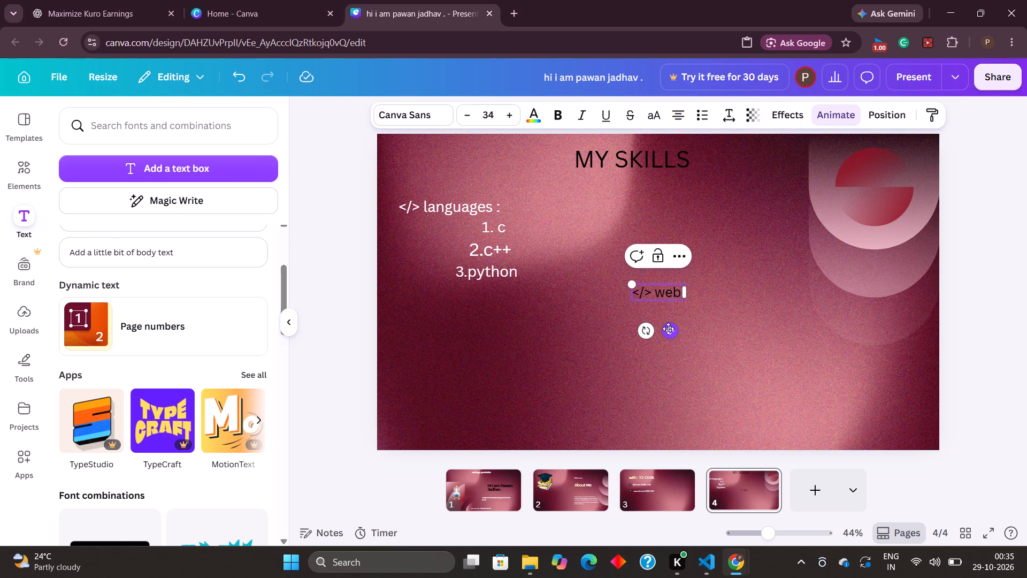
pyautogui.moveTo(668, 329); pyautogui.dragTo(804, 258)
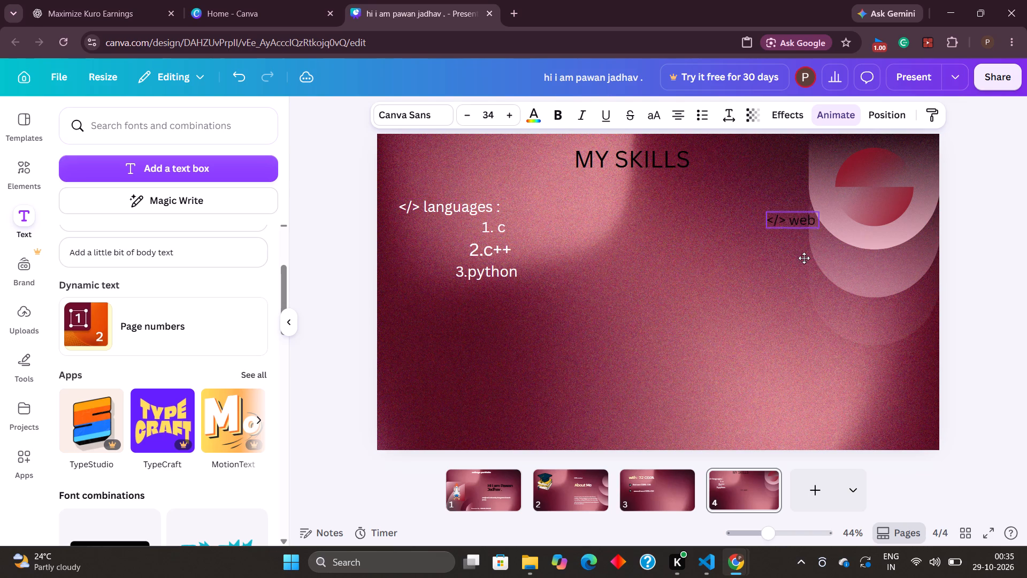
pyautogui.moveTo(804, 258); pyautogui.dragTo(793, 249)
pyautogui.click(793, 249)
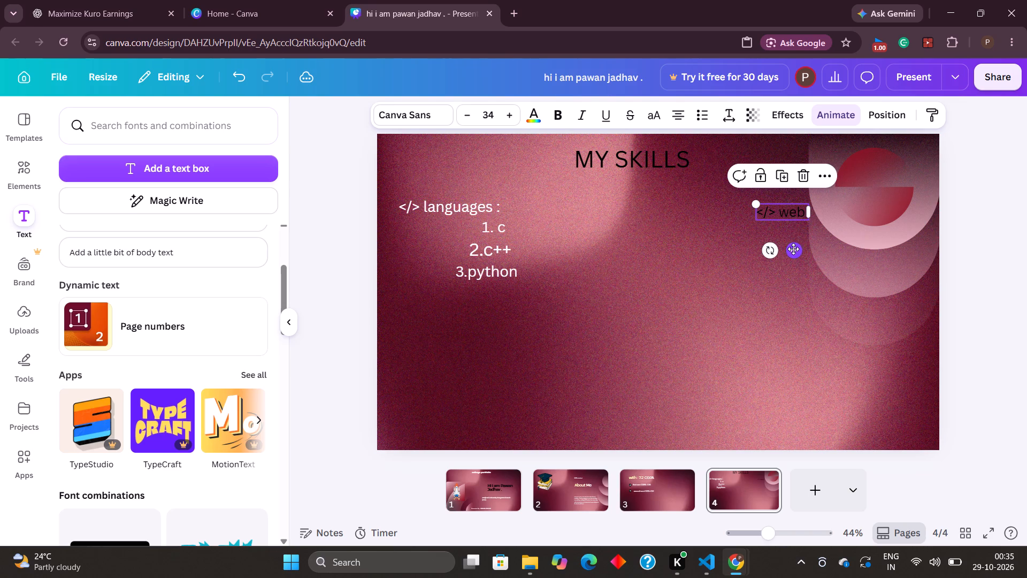
# Widen the "</> web" text box so it extends over the circle graphic.
pyautogui.click(826, 257)
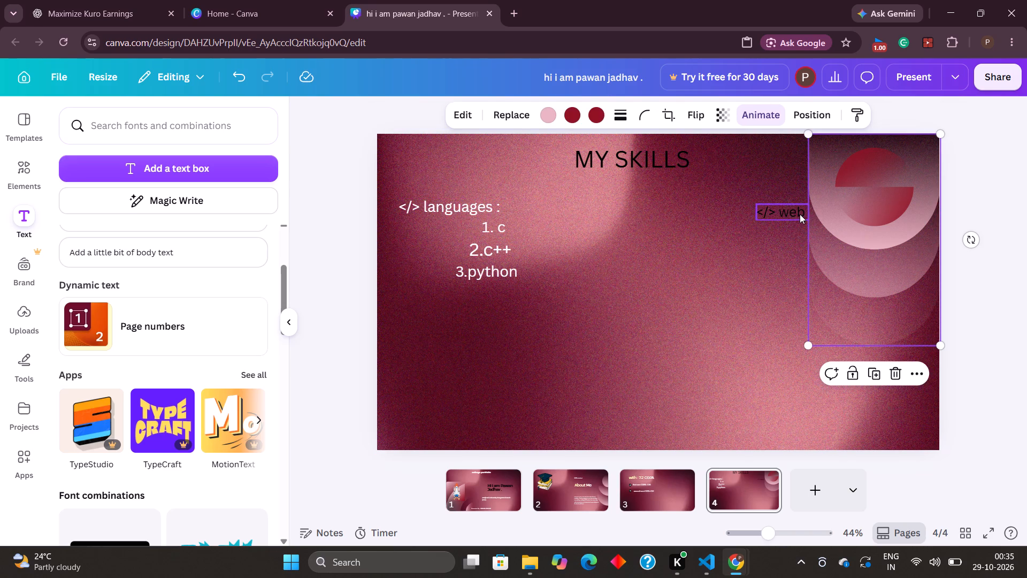
pyautogui.click(800, 214)
pyautogui.moveTo(808, 212); pyautogui.dragTo(845, 230)
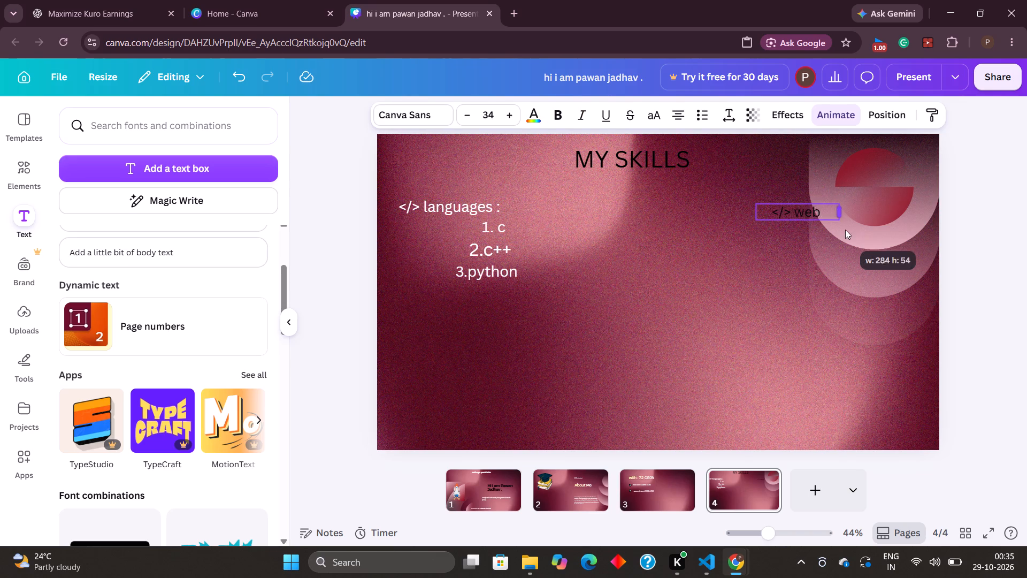
pyautogui.moveTo(845, 230); pyautogui.dragTo(860, 245)
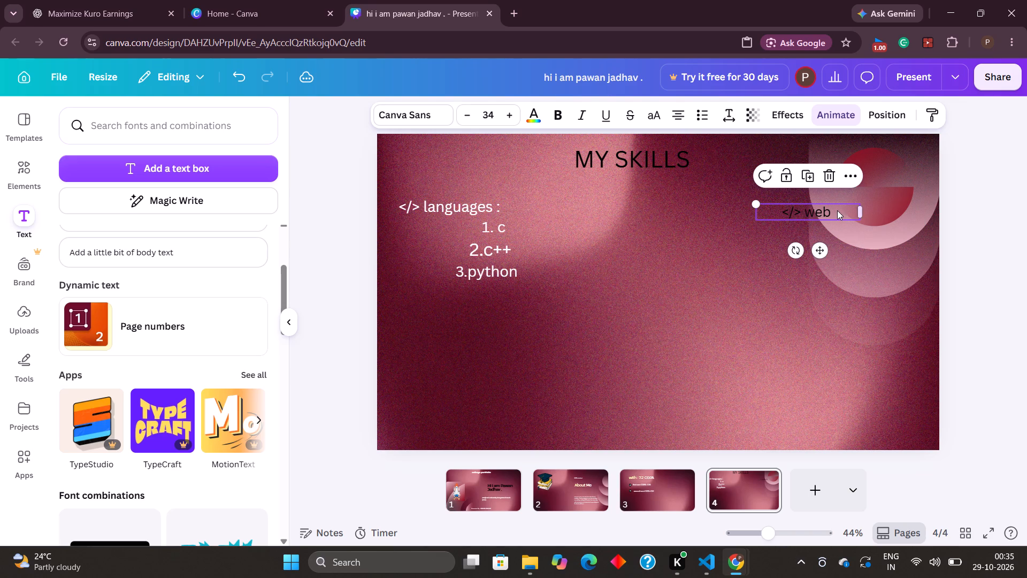
# Add an indented line "1. HTML" beneath "</> web" in the same text box.
pyautogui.click(837, 210)
pyautogui.click(837, 210)
pyautogui.press('Return')
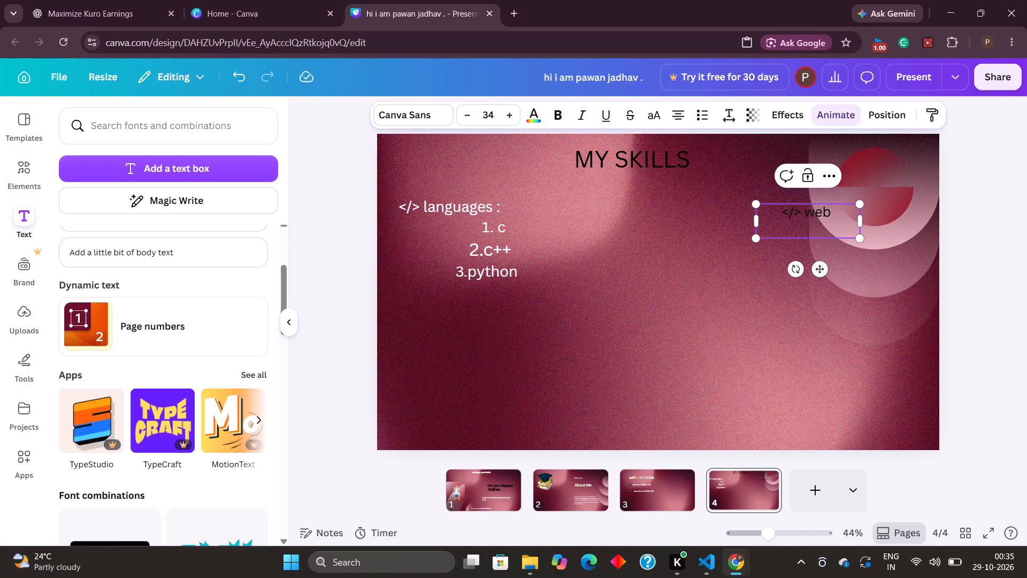
pyautogui.press('space')
pyautogui.press('space')
pyautogui.press('space')
pyautogui.press('space')
pyautogui.write('1.')
pyautogui.press('space')
# Add a line "2.css" beneath "1. HTML", spaced to sit roughly under it.
pyautogui.press('Return')
pyautogui.press('3')
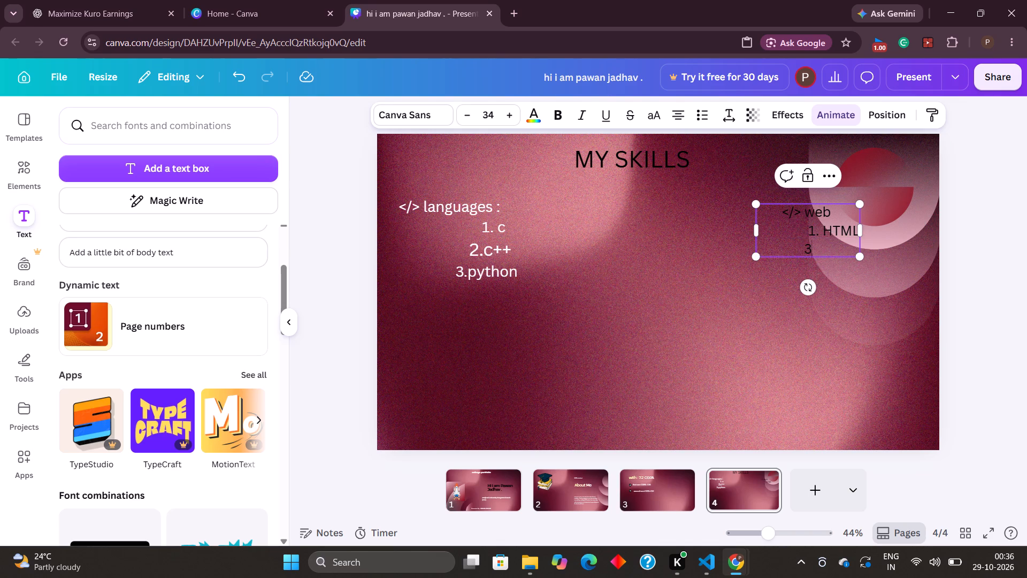
pyautogui.press('BackSpace')
pyautogui.write('2.')
pyautogui.press('space')
pyautogui.press('space')
pyautogui.press('BackSpace')
pyautogui.press('BackSpace')
pyautogui.press('space')
pyautogui.press('space')
pyautogui.press('BackSpace')
pyautogui.press('BackSpace')
pyautogui.press('BackSpace')
pyautogui.press('2')
pyautogui.press('BackSpace')
pyautogui.press('BackSpace')
pyautogui.press('BackSpace')
pyautogui.press('BackSpace')
pyautogui.press('2')
pyautogui.press('.')
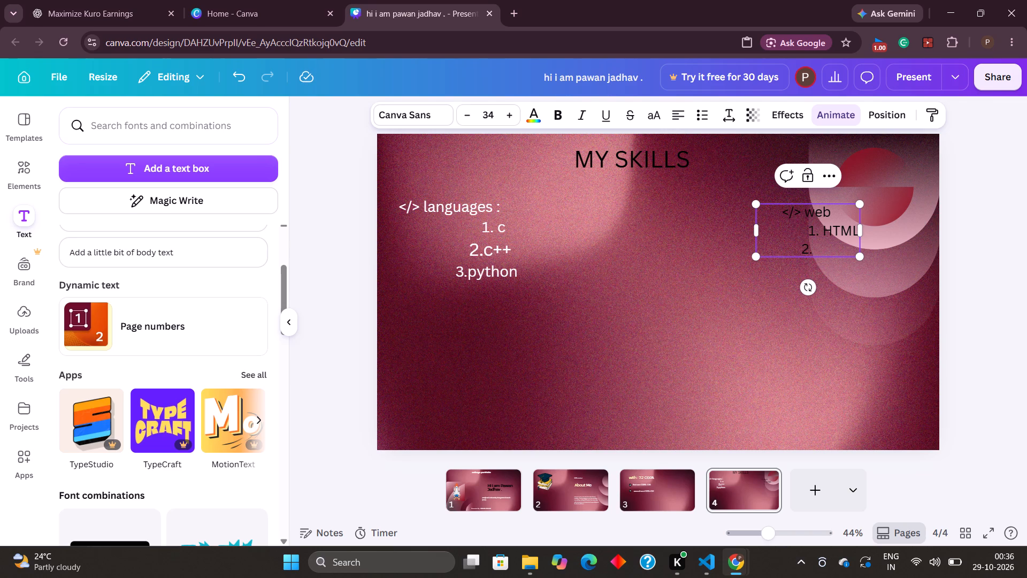
pyautogui.press('c')
pyautogui.write('ss')
pyautogui.press('space')
pyautogui.click(678, 352)
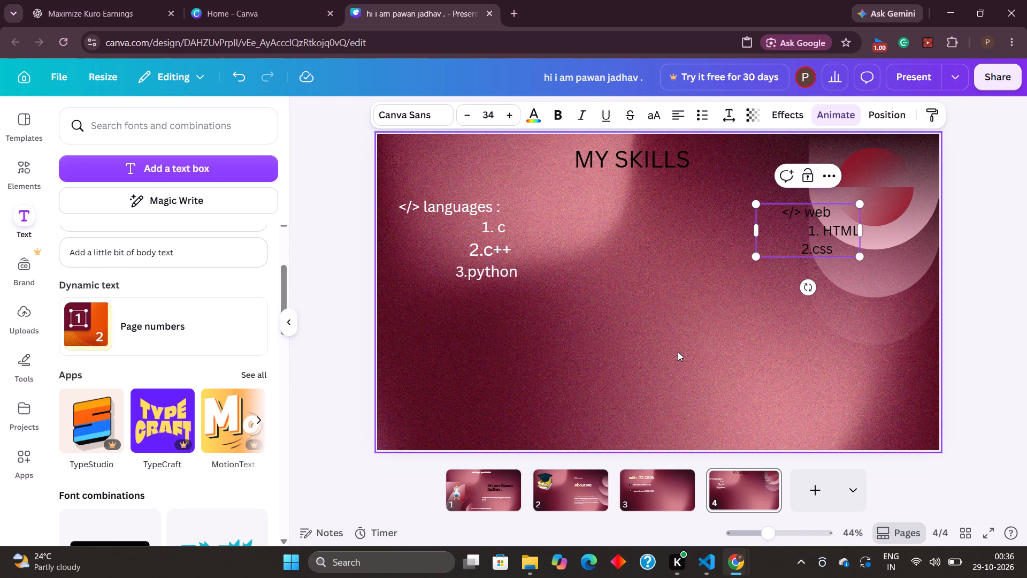
# Set all text in the web skills box to white from the default solid colours.
pyautogui.tripleClick(821, 231)
pyautogui.tripleClick(821, 231)
pyautogui.click(821, 231)
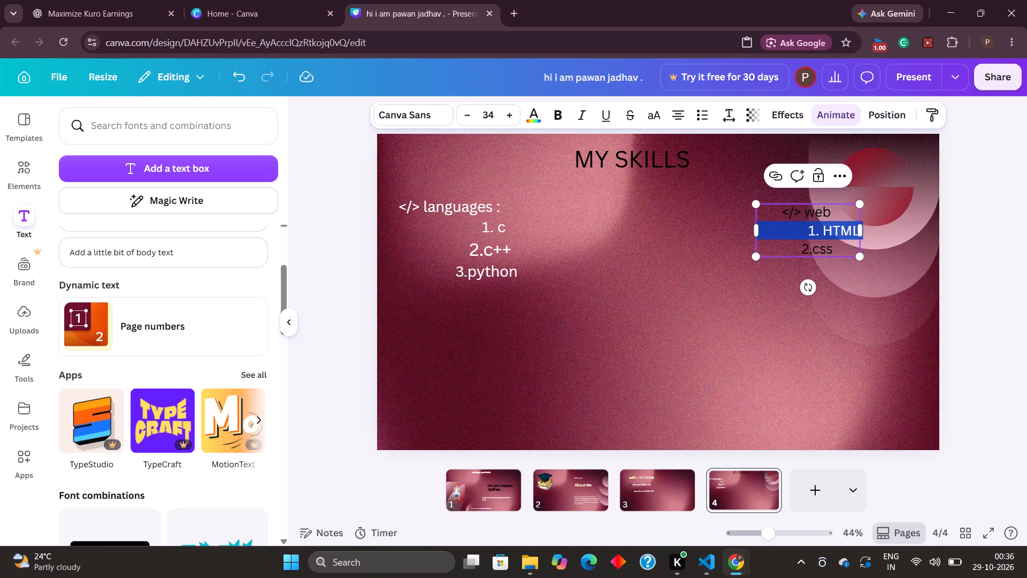
pyautogui.click(821, 231)
pyautogui.hotkey('ctrl', 'a')
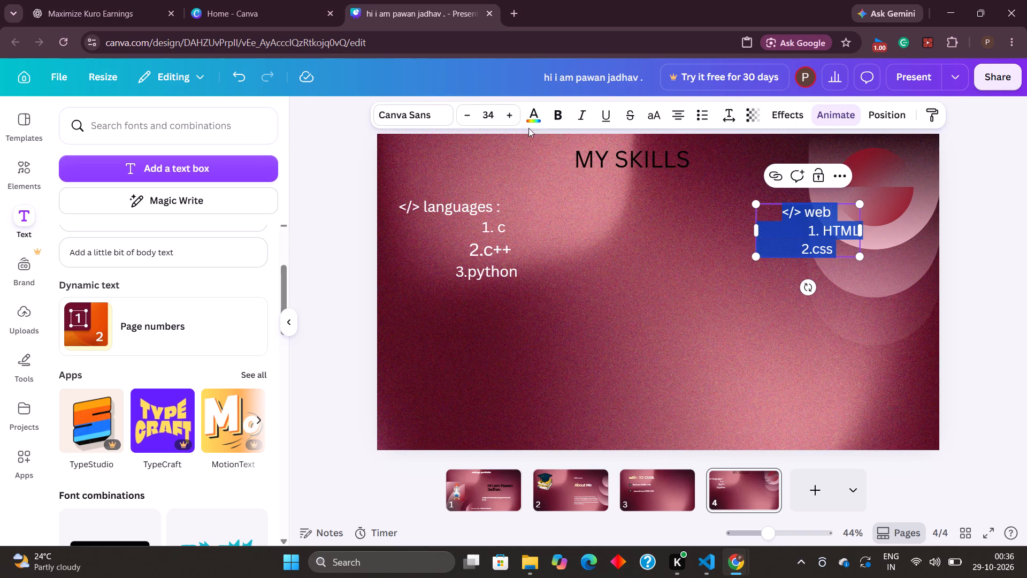
pyautogui.click(534, 109)
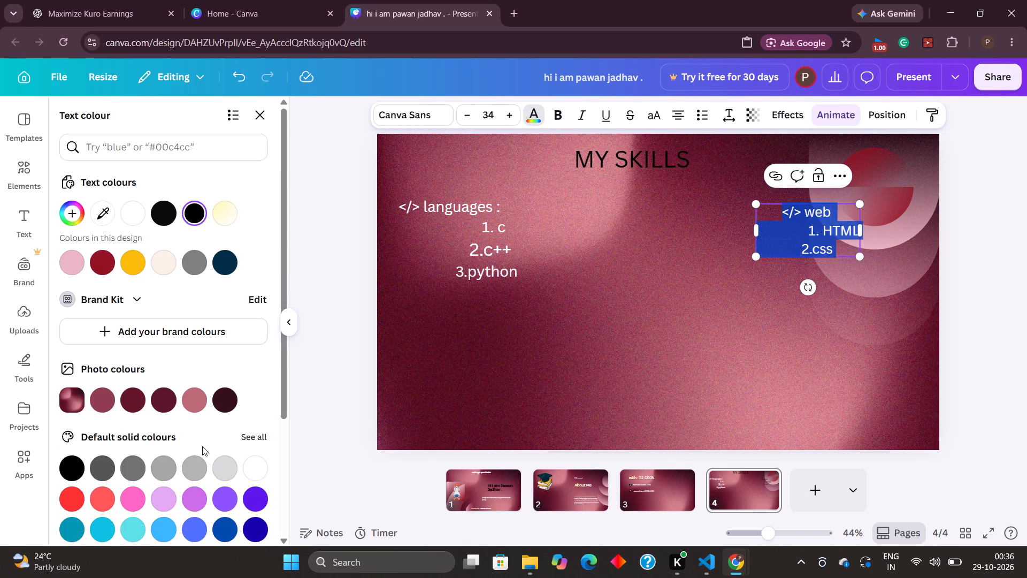
pyautogui.click(257, 474)
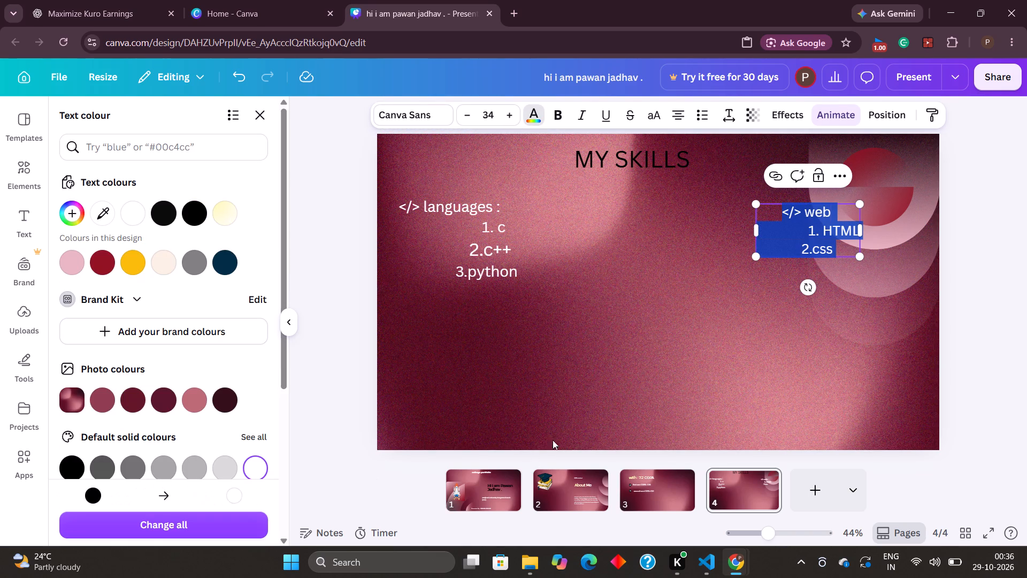
pyautogui.click(561, 370)
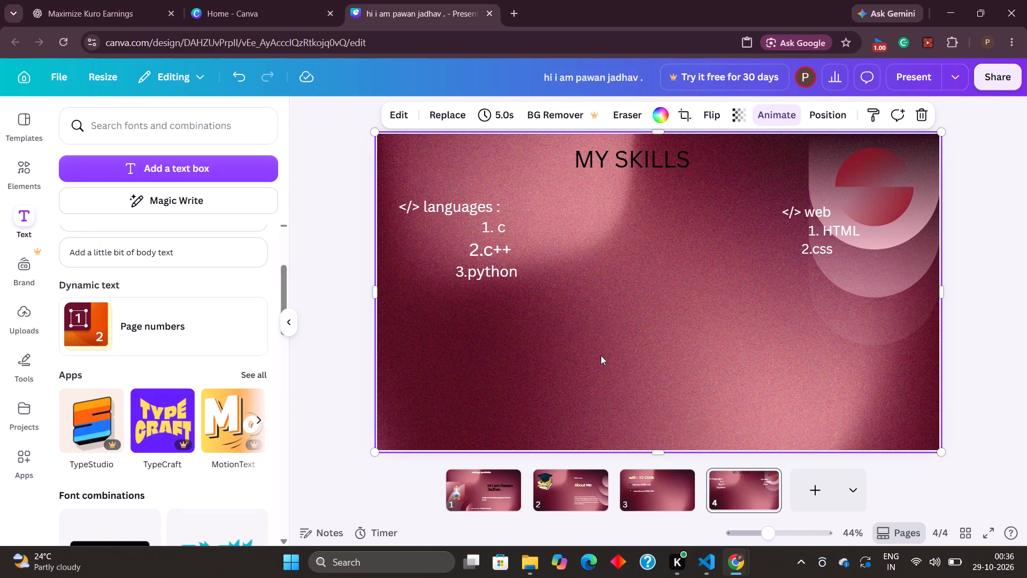
pyautogui.click(623, 333)
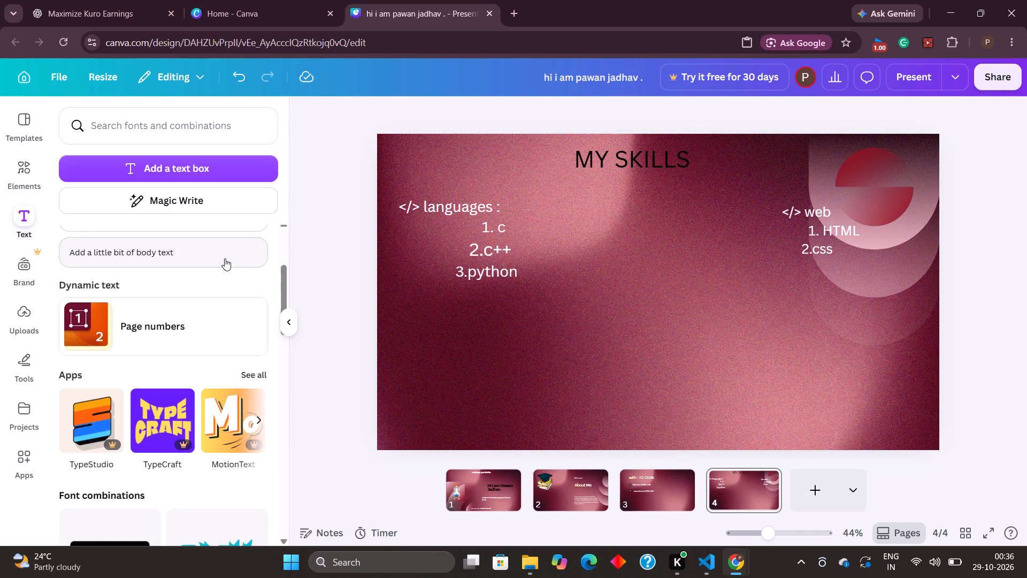
# Add a body text box to page 4 containing the heading "</> soft skill".
pyautogui.click(225, 258)
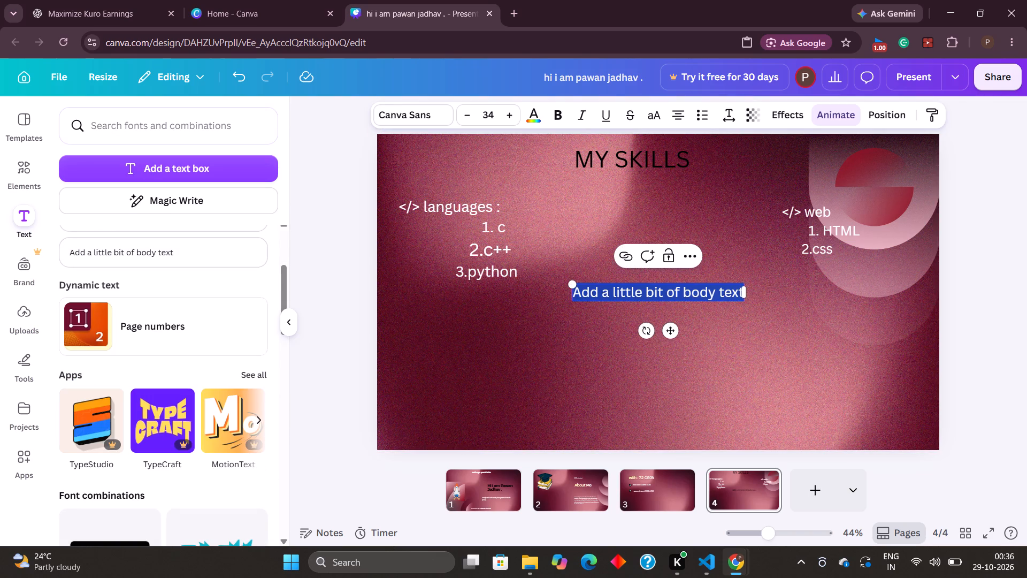
pyautogui.press('BackSpace')
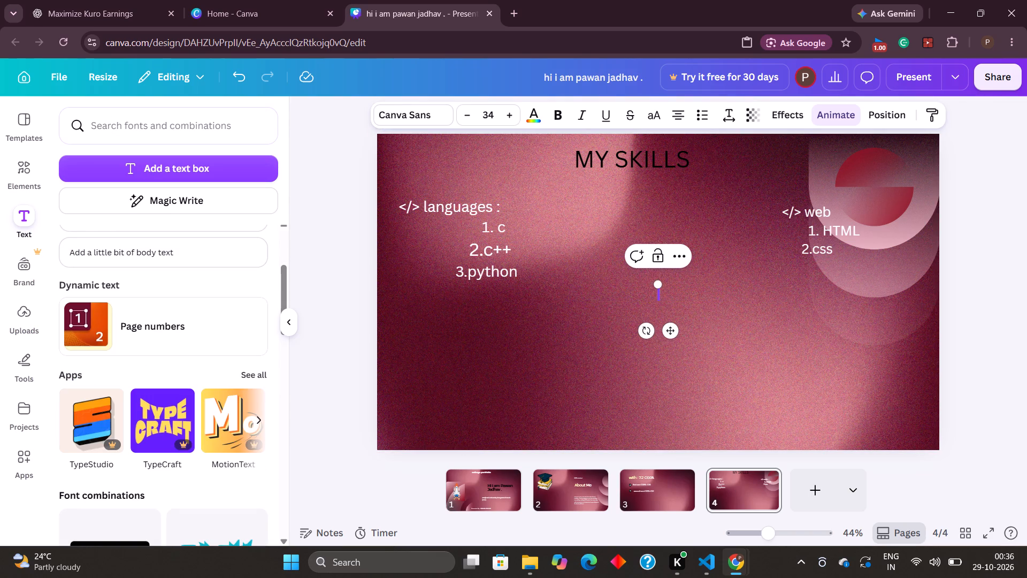
pyautogui.write('</')
pyautogui.write('> soft')
pyautogui.press('space')
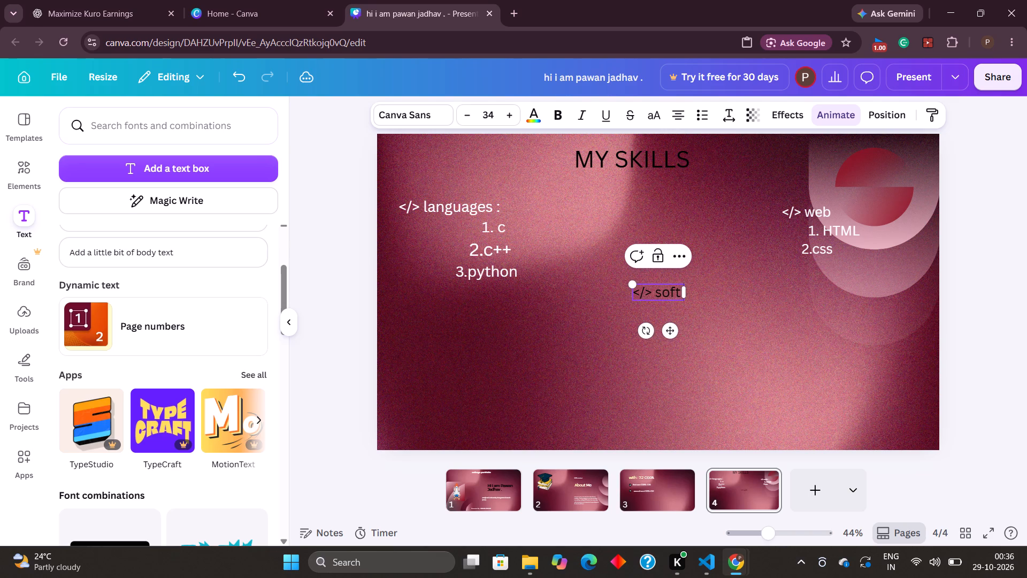
pyautogui.write('skill')
# Add an indented line "1. leadership" beneath "</> soft skill" in the same text box.
pyautogui.press('Return')
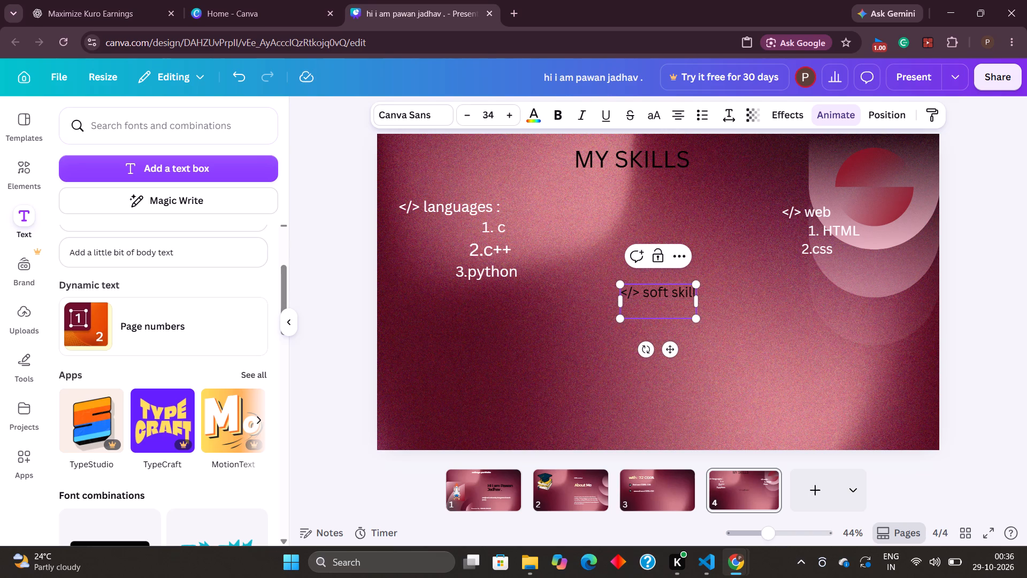
pyautogui.press('space')
pyautogui.press('space')
pyautogui.press('space')
pyautogui.press('space')
pyautogui.write('1.')
pyautogui.press('space')
pyautogui.write('lead')
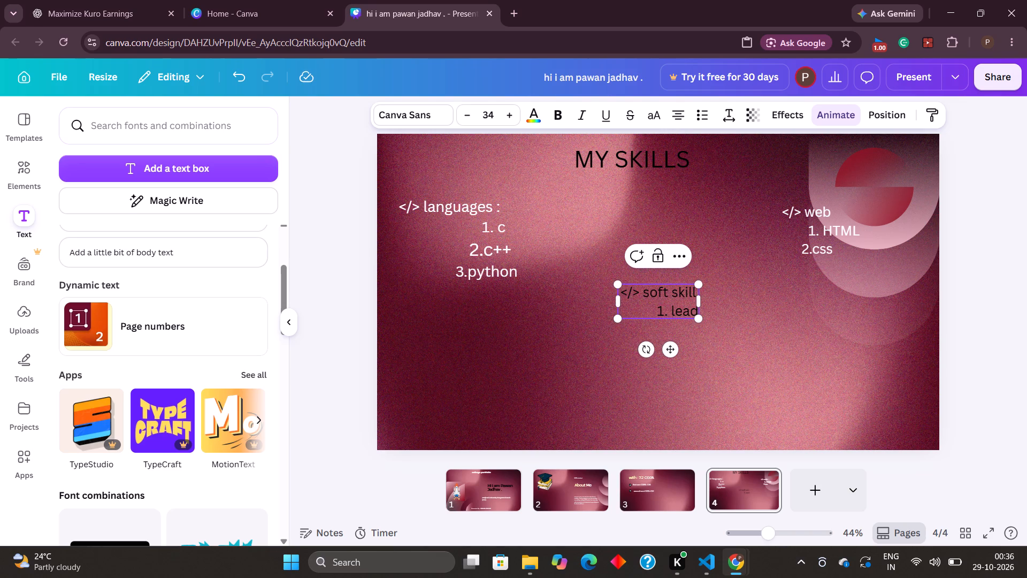
pyautogui.write('reshhi')
pyautogui.press('BackSpace')
pyautogui.press('BackSpace')
pyautogui.press('BackSpace')
pyautogui.press('BackSpace')
pyautogui.press('BackSpace')
pyautogui.press('BackSpace')
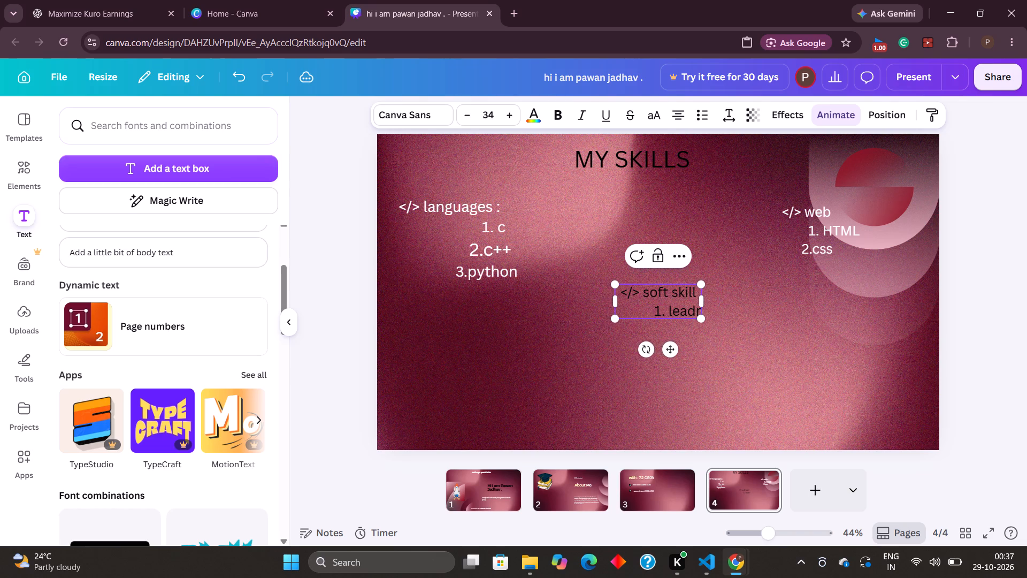
pyautogui.press('BackSpace')
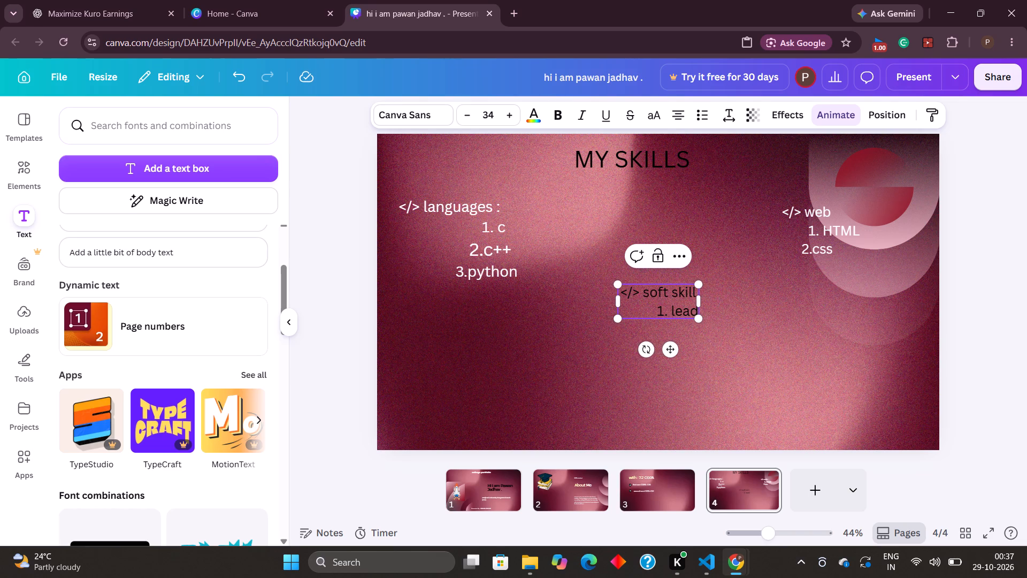
pyautogui.write('ersh')
pyautogui.write('ip')
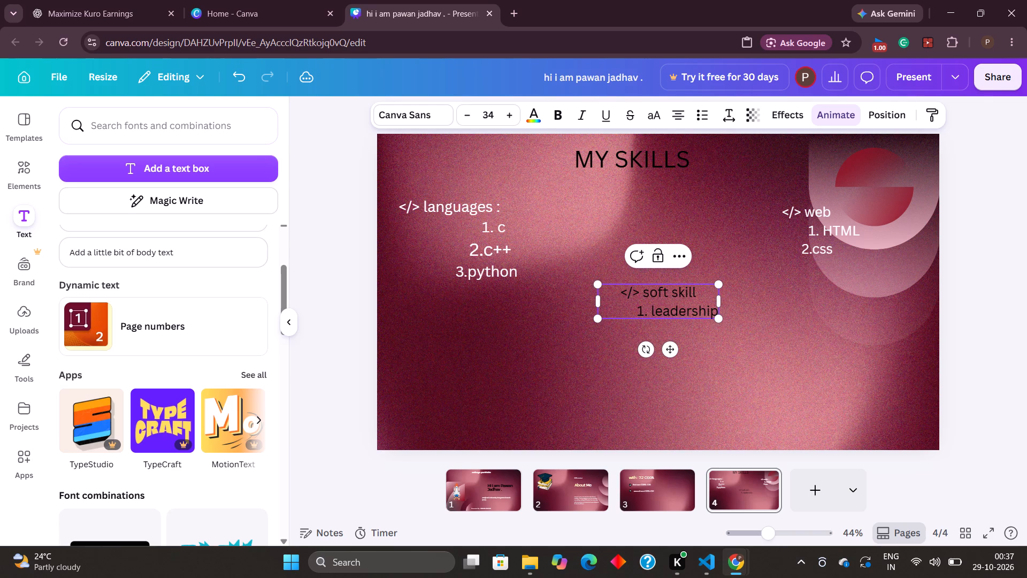
# Add a line "2.teamwork" beneath "1. leadership".
pyautogui.press('Return')
pyautogui.press('BackSpace')
pyautogui.press('Return')
pyautogui.press('2')
pyautogui.press('.')
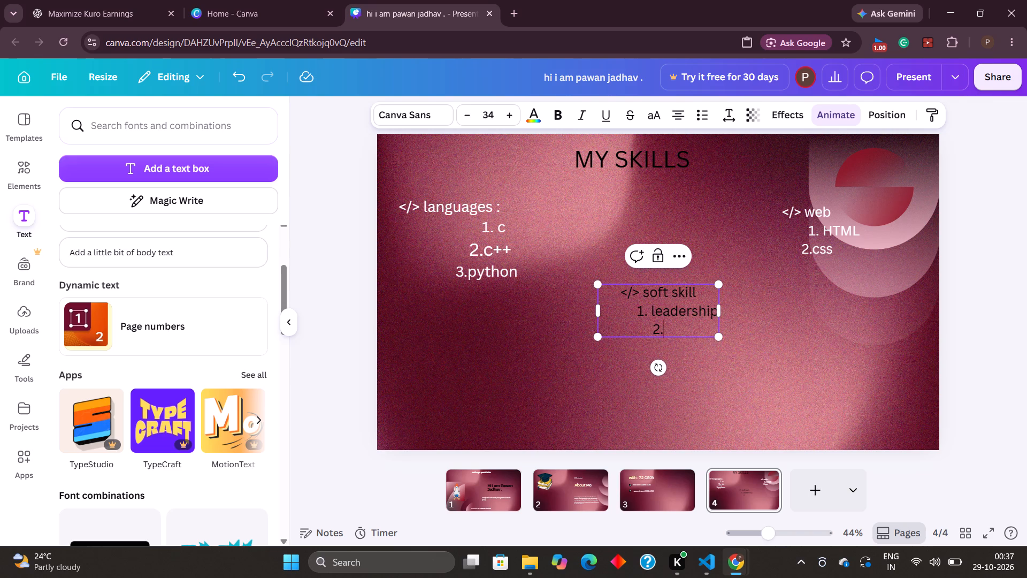
pyautogui.write('team')
pyautogui.write('work')
# Add a numbered list item "3. communation" beneath "2.teamwork".
pyautogui.press('Return')
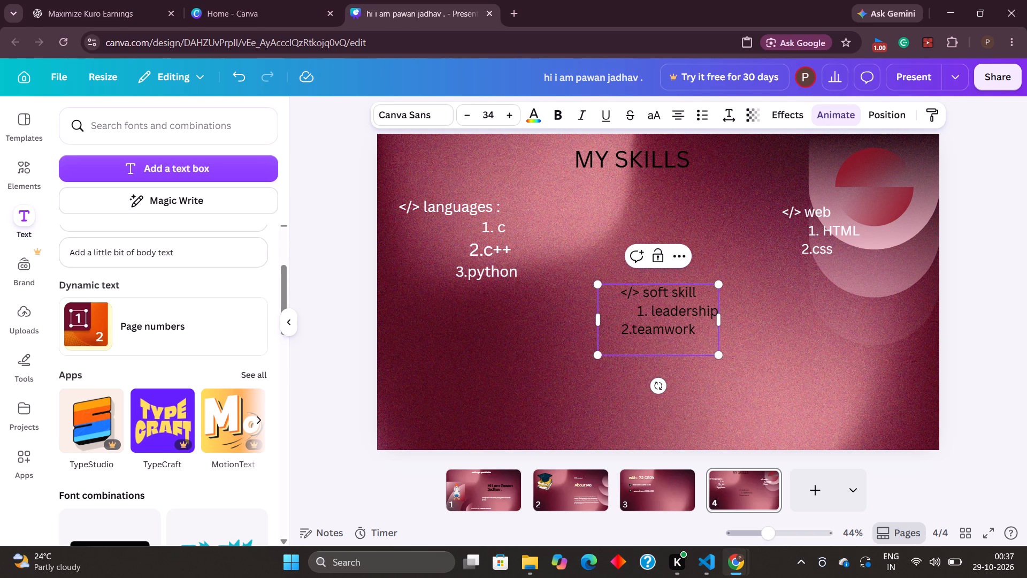
pyautogui.press('3')
pyautogui.press('.')
pyautogui.press('space')
pyautogui.write('communation')
pyautogui.press('space')
# Add list item 4 reading "descipline" beneath "communation" in the soft skill list.
pyautogui.press('Return')
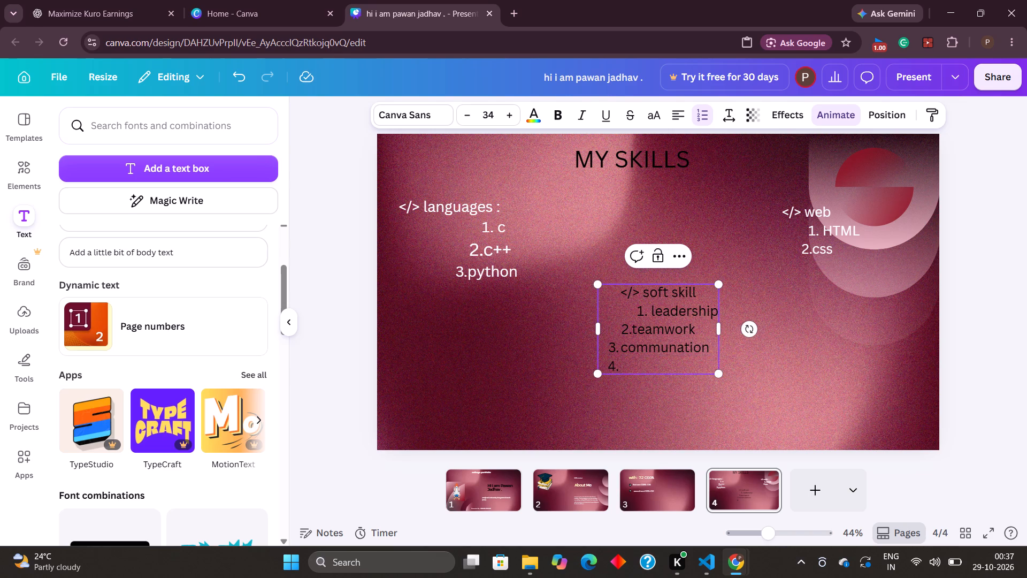
pyautogui.write('dec')
pyautogui.press('i')
pyautogui.press('BackSpace')
pyautogui.press('BackSpace')
pyautogui.press('BackSpace')
pyautogui.press('BackSpace')
pyautogui.write('des')
pyautogui.write('ci')
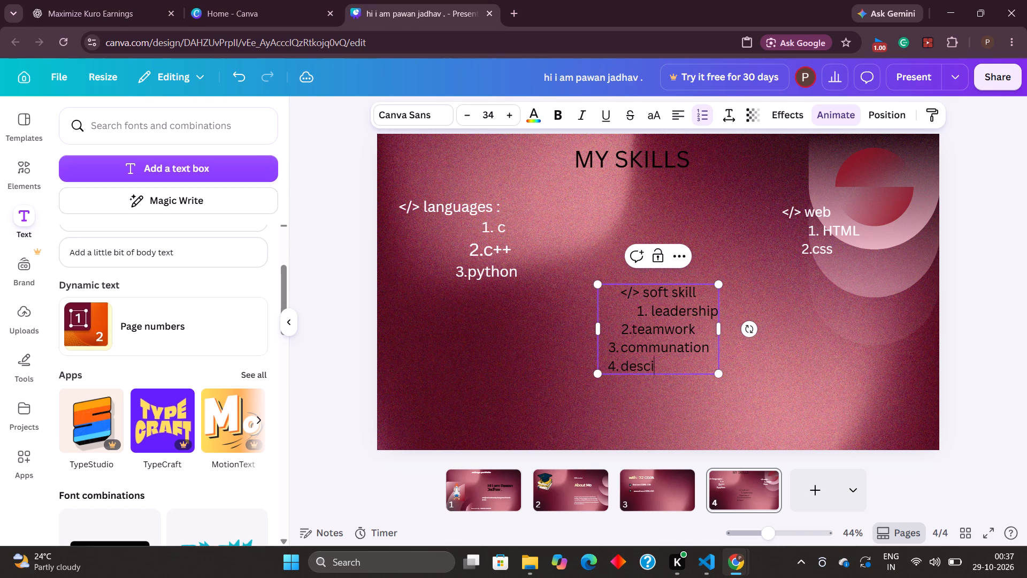
pyautogui.press('p')
pyautogui.write('li')
pyautogui.write('ne')
pyautogui.press('space')
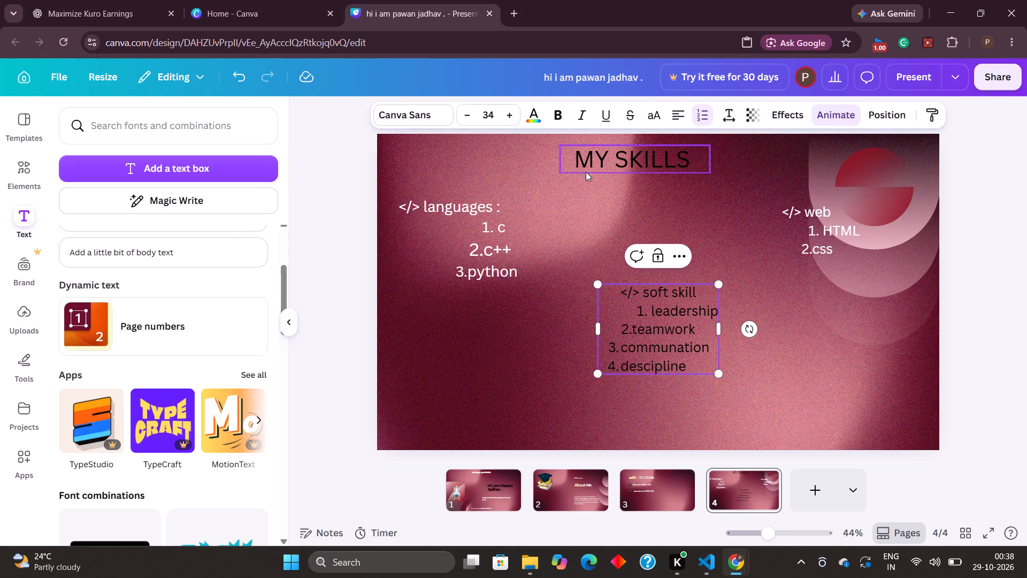
# Set all text in the soft skill box to white from the default solid colours.
pyautogui.click(637, 327)
pyautogui.hotkey('ctrl', 'a')
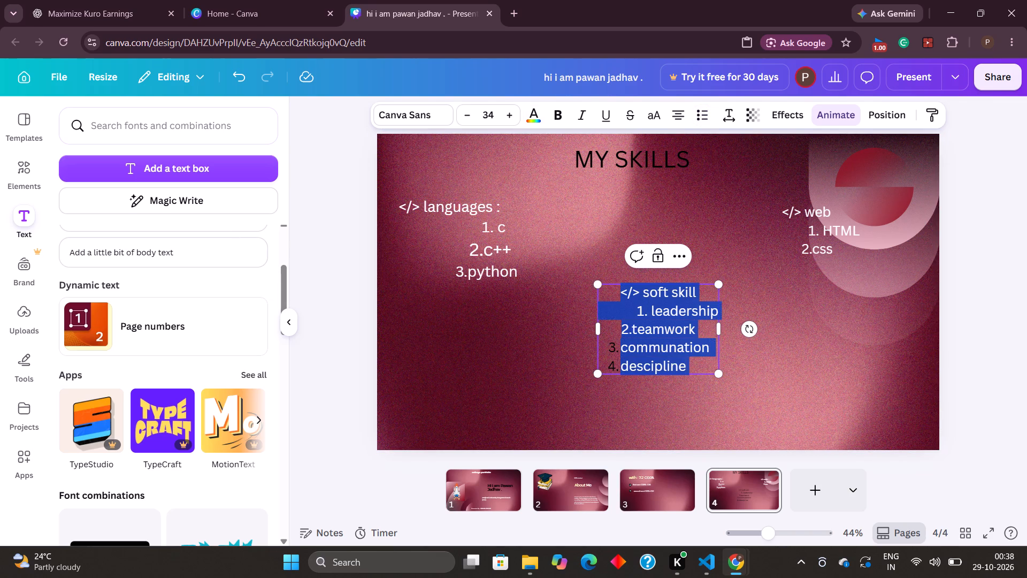
pyautogui.click(533, 111)
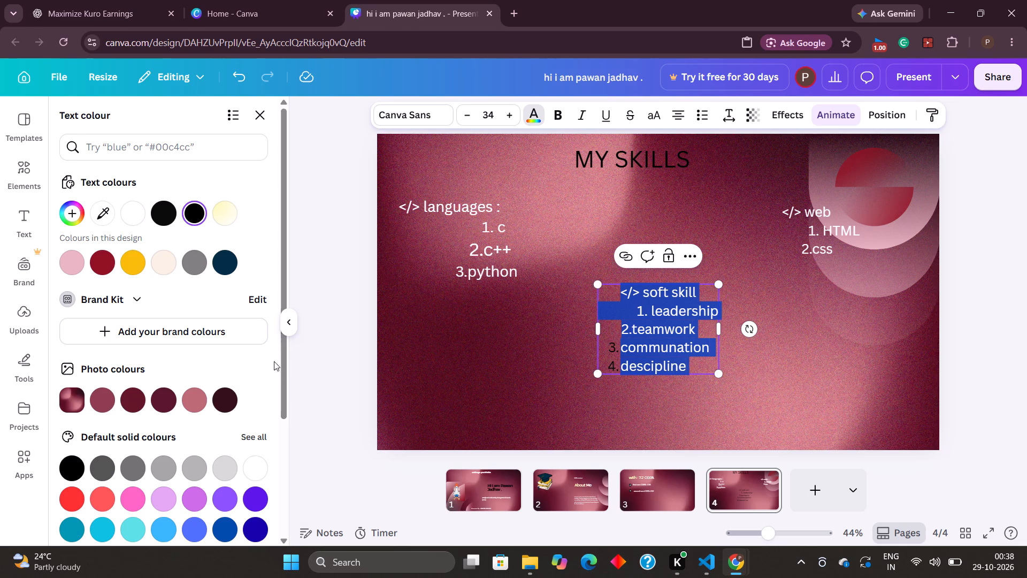
pyautogui.click(258, 470)
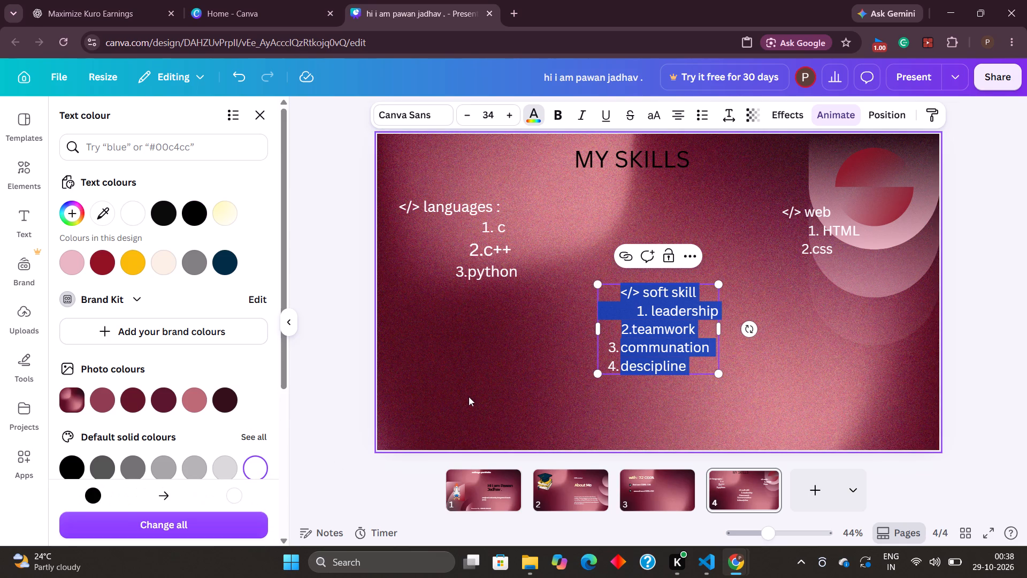
pyautogui.click(472, 391)
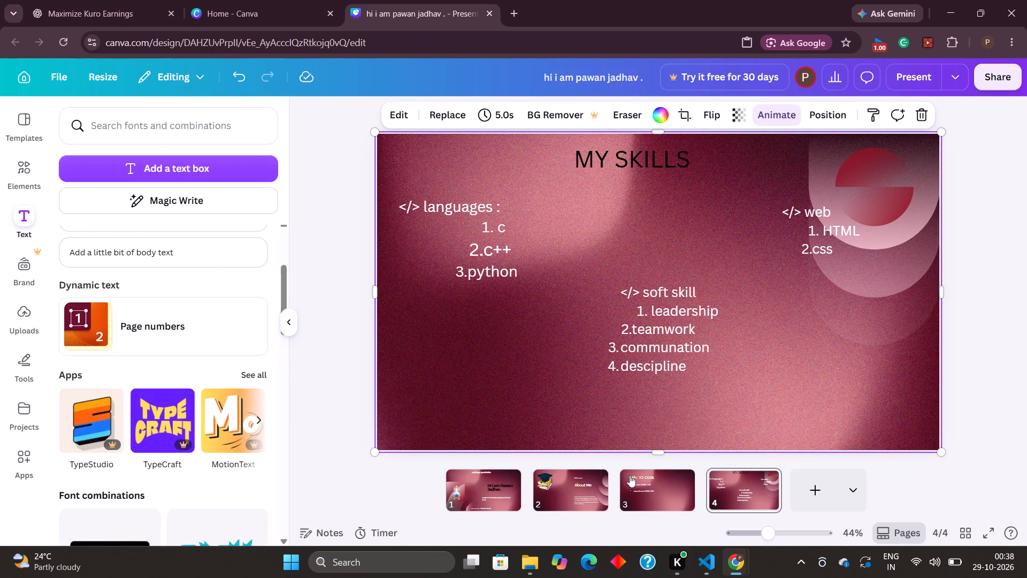
# Go back through the finished pages, viewing page 3 and page 1.
pyautogui.click(643, 484)
pyautogui.click(487, 490)
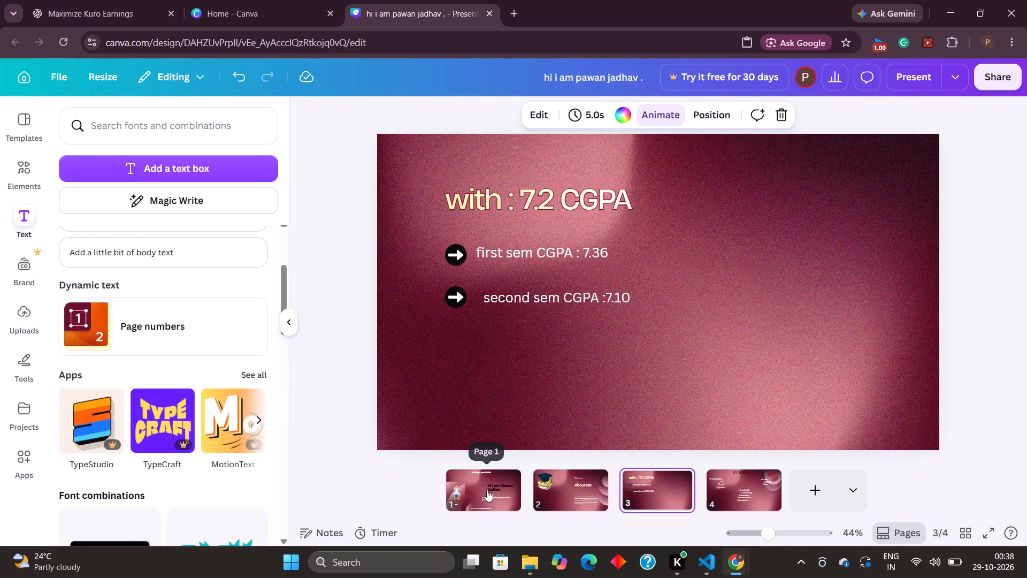
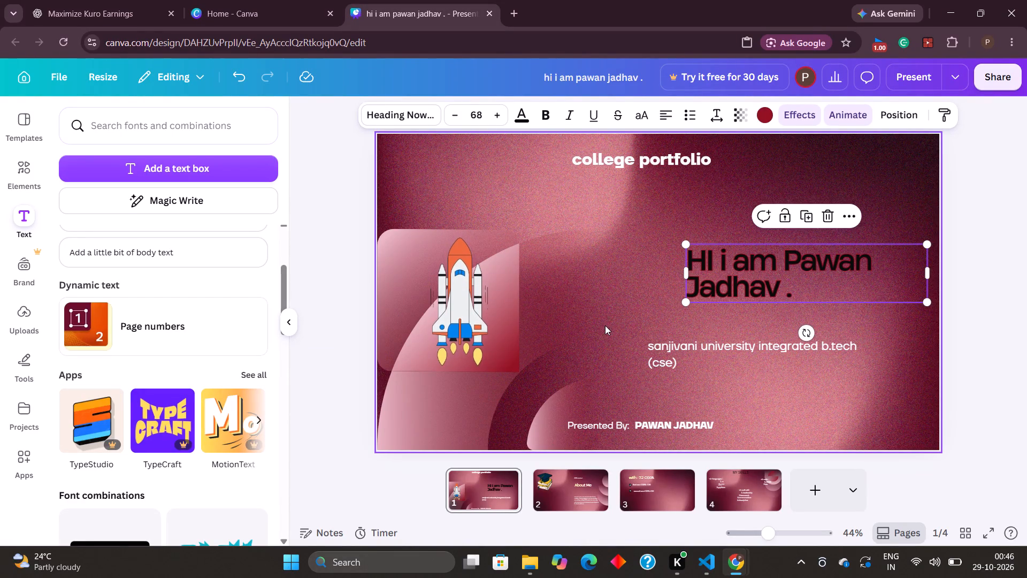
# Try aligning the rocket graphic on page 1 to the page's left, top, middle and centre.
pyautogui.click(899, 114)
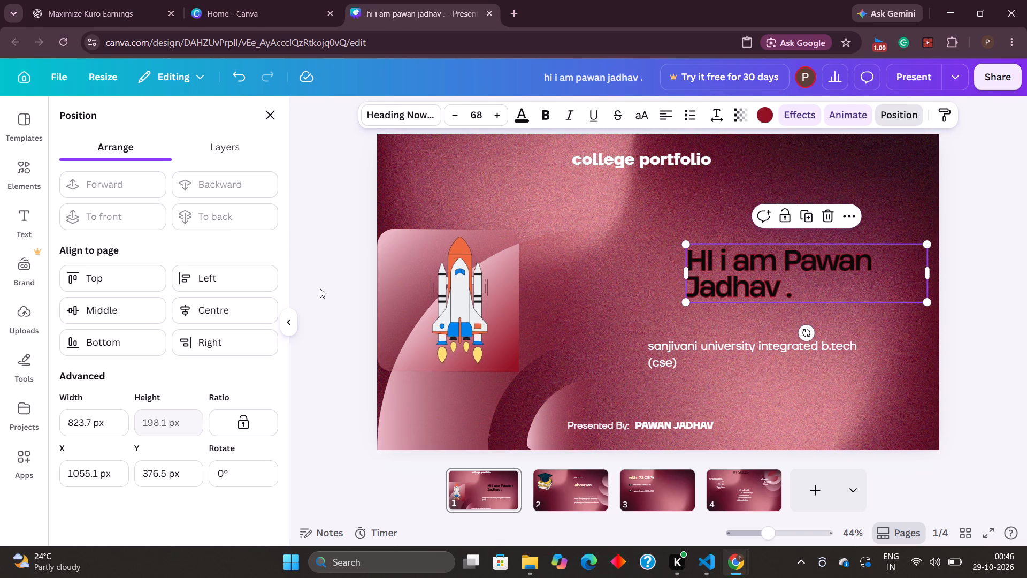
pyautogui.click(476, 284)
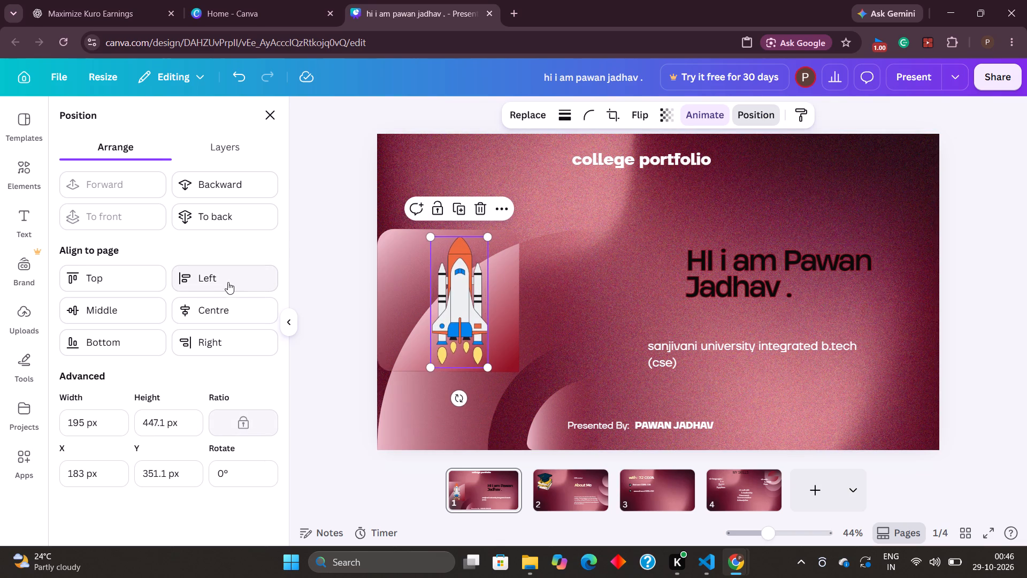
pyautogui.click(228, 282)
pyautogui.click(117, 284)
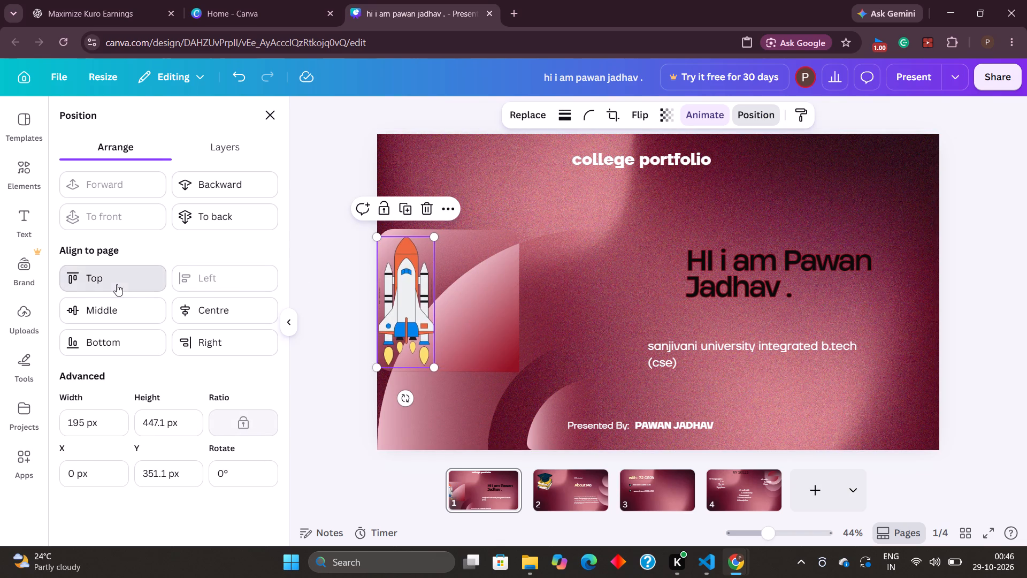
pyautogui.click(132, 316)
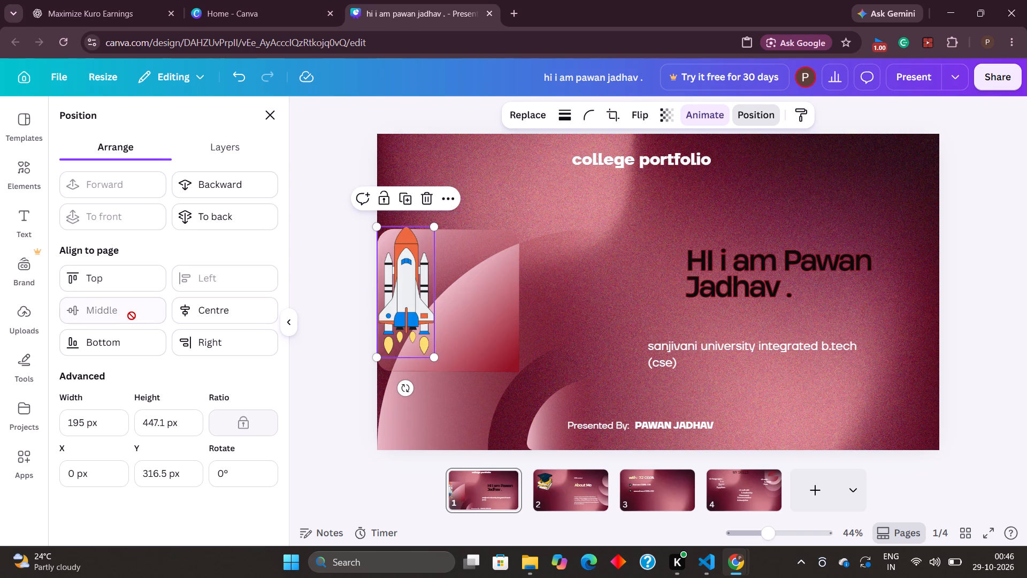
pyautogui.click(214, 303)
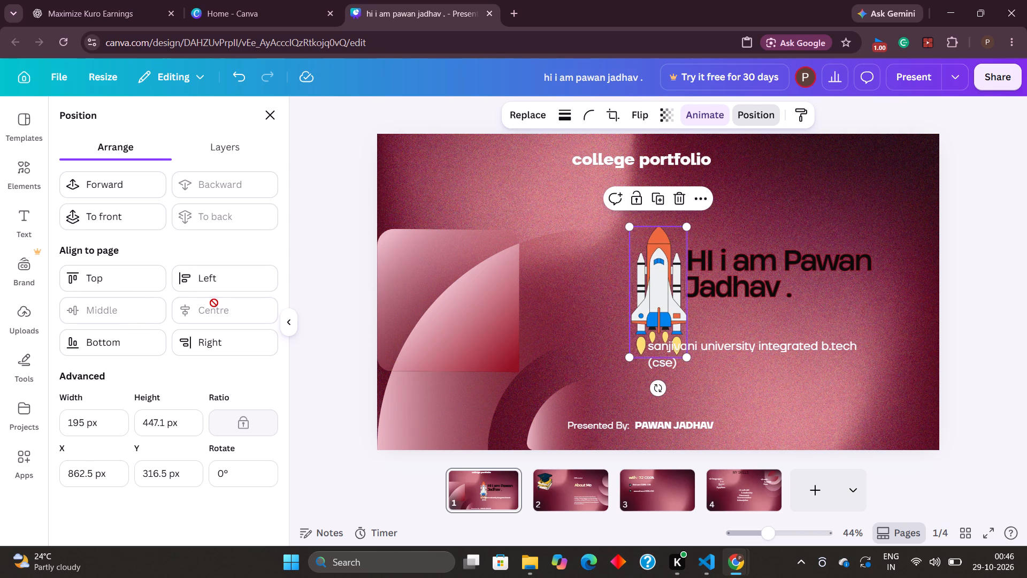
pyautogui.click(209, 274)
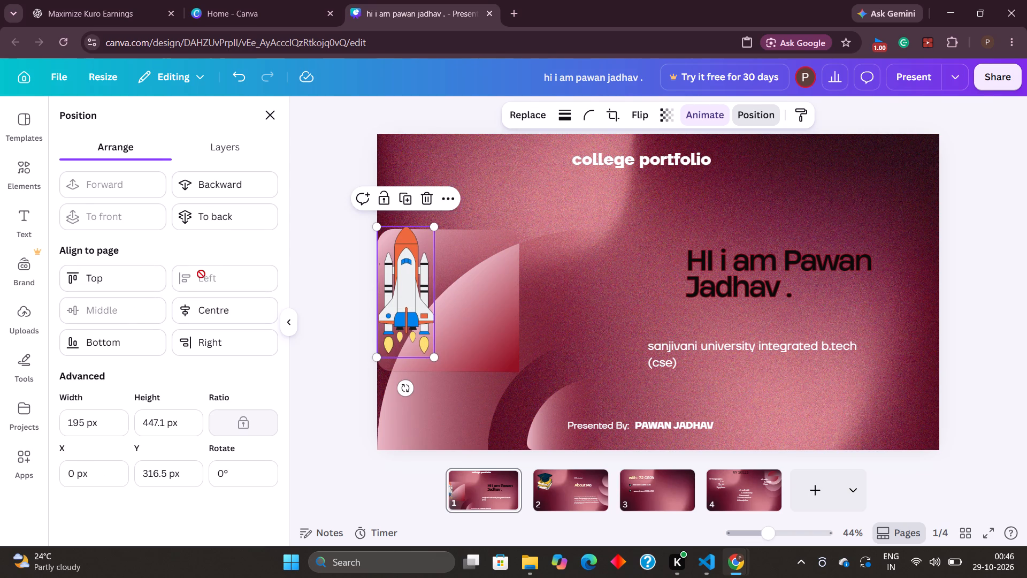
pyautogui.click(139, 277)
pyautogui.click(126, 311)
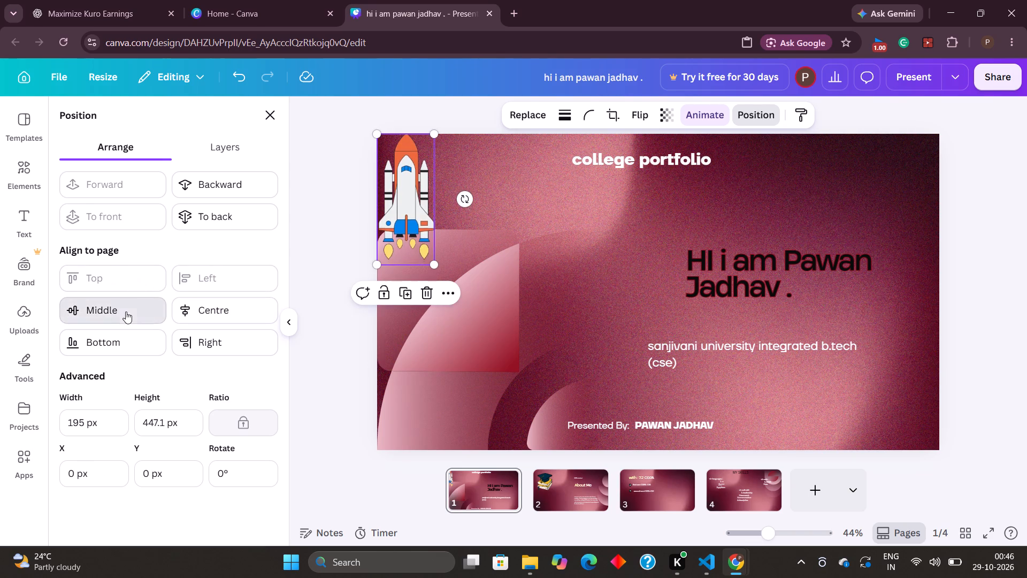
# Move the rocket graphic on page 1 over the gradient square, to about X 280 px and Y 351 px.
pyautogui.moveTo(394, 301); pyautogui.dragTo(448, 301)
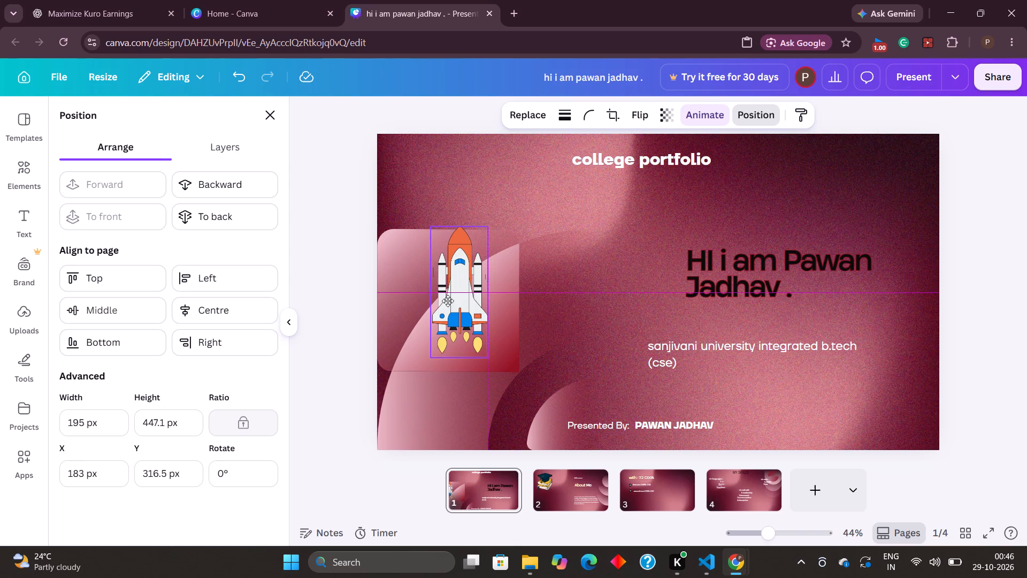
pyautogui.moveTo(448, 301); pyautogui.dragTo(474, 308)
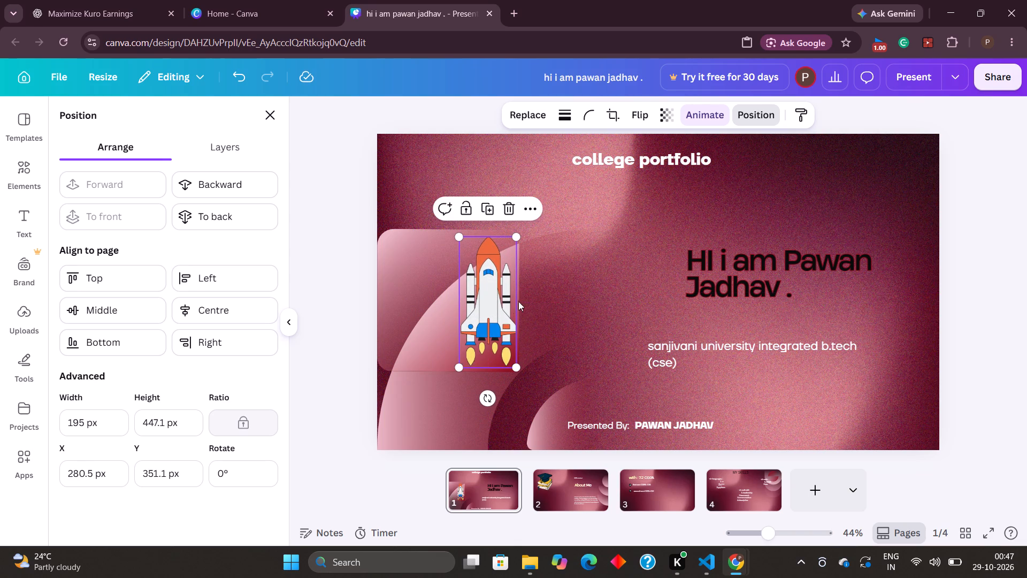
pyautogui.click(563, 306)
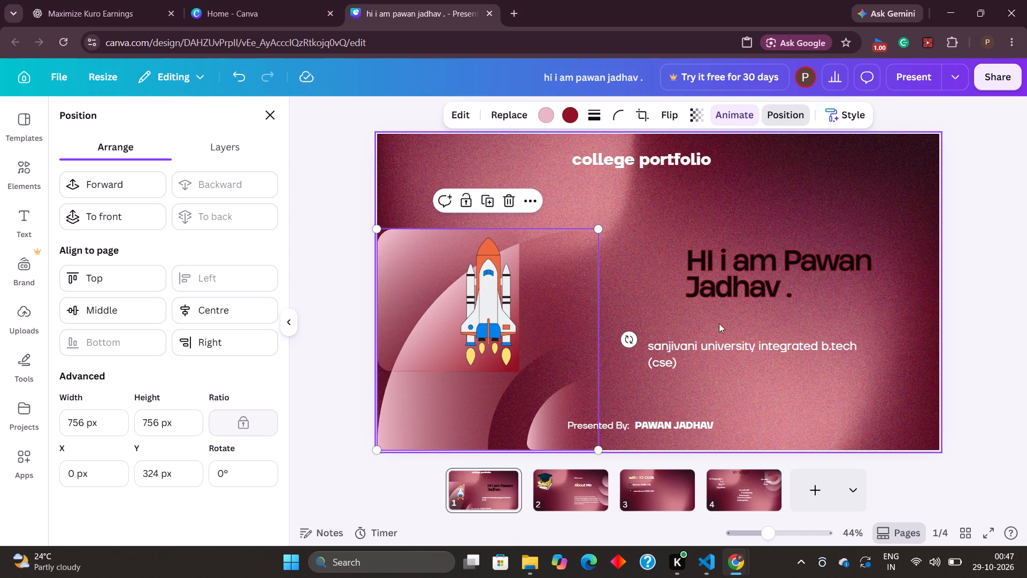
pyautogui.click(585, 485)
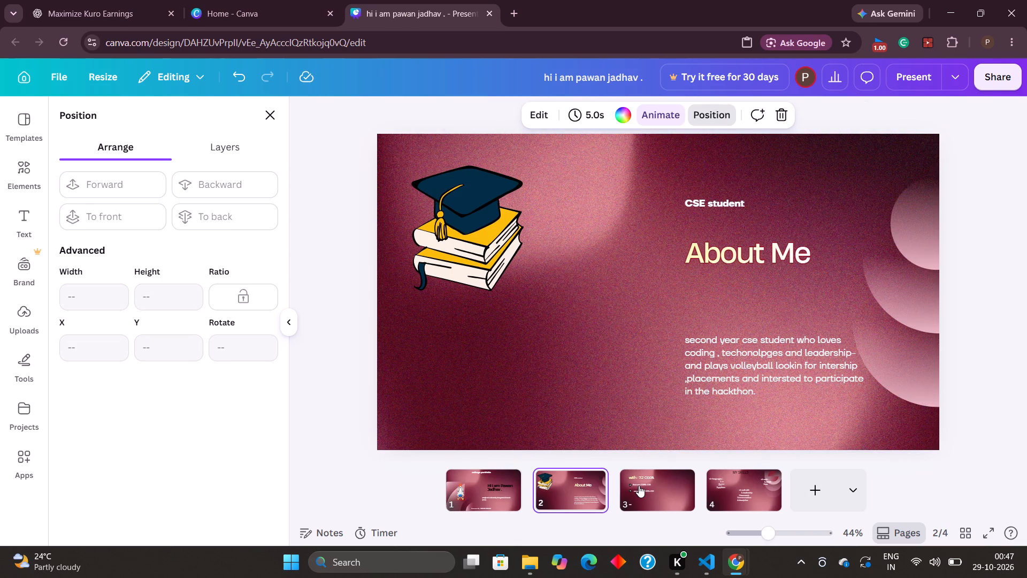
pyautogui.click(639, 485)
pyautogui.click(728, 484)
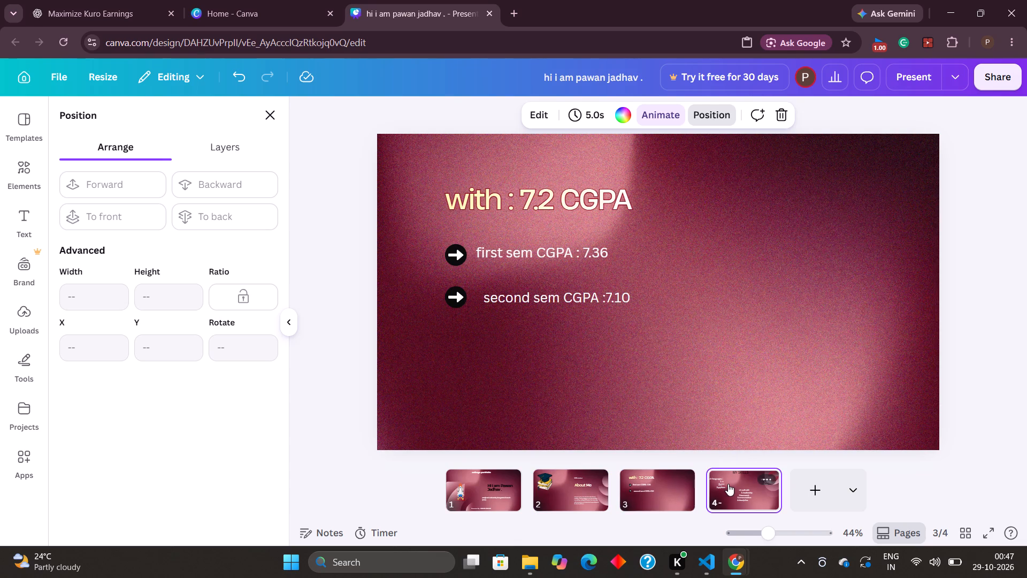
pyautogui.click(62, 73)
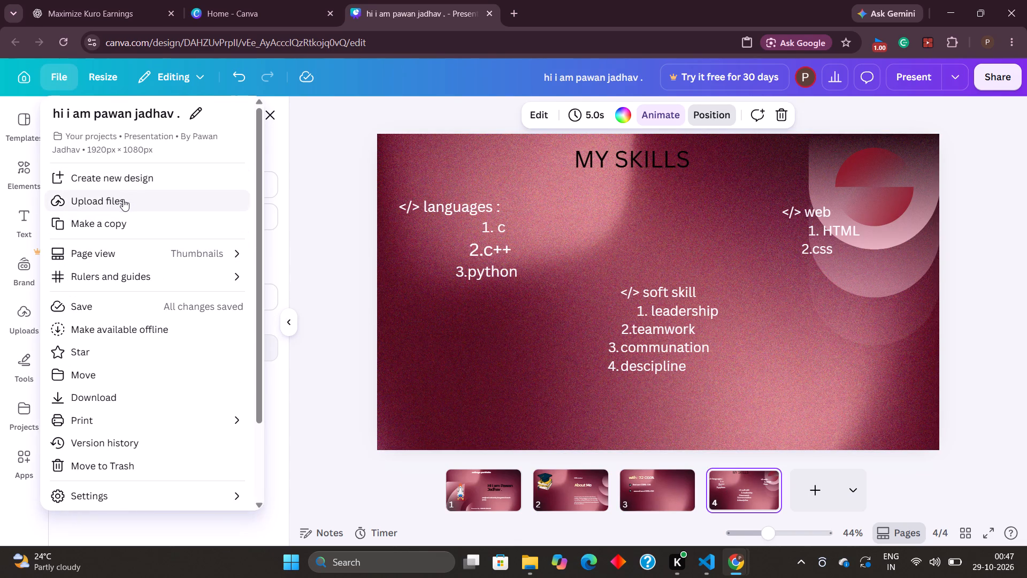
pyautogui.click(87, 396)
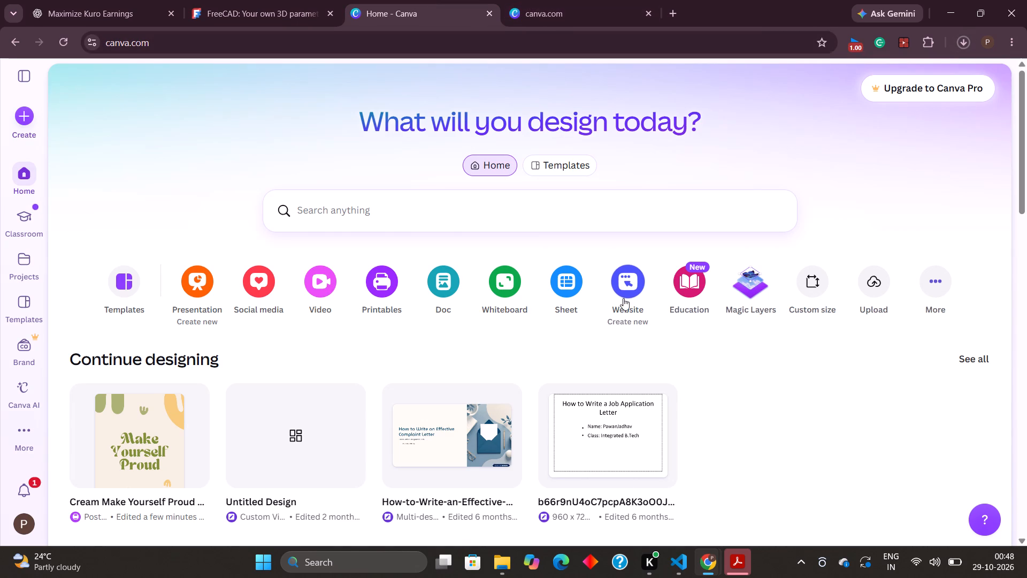
pyautogui.click(626, 295)
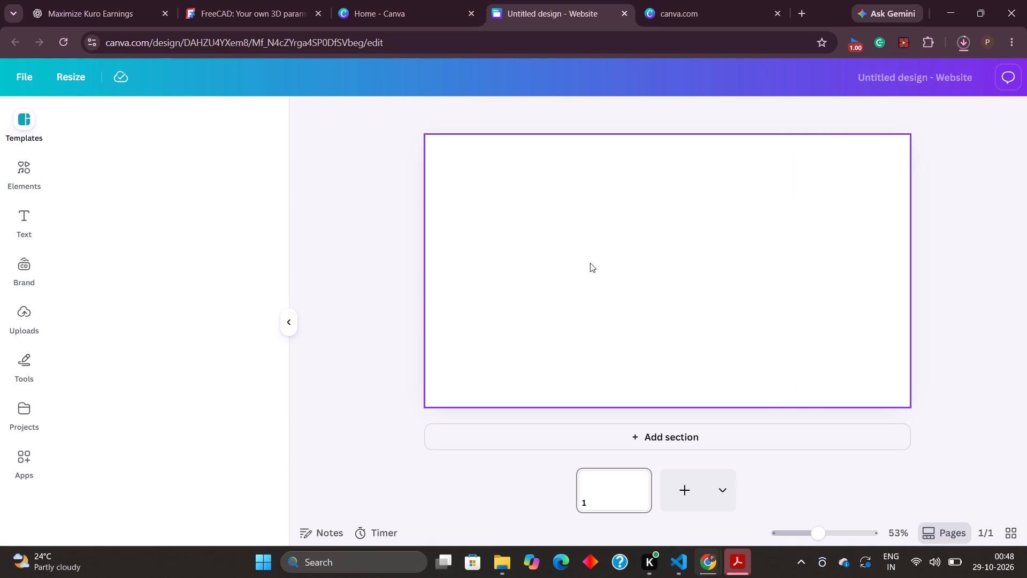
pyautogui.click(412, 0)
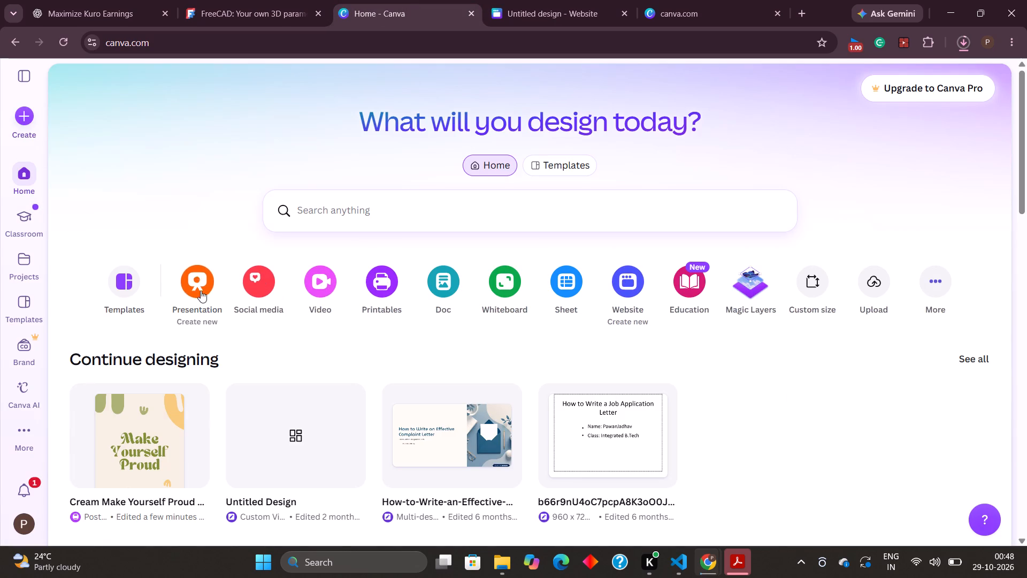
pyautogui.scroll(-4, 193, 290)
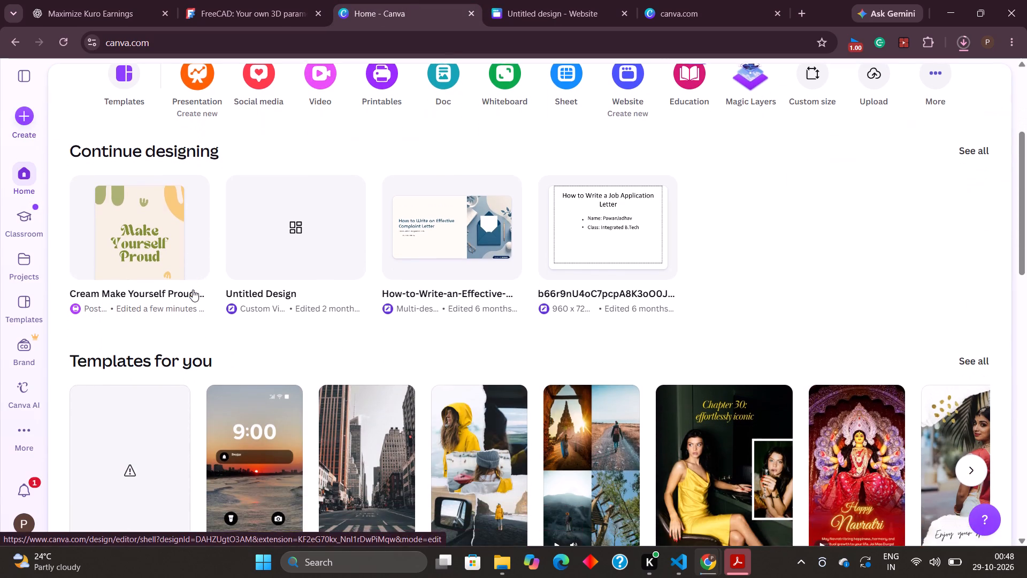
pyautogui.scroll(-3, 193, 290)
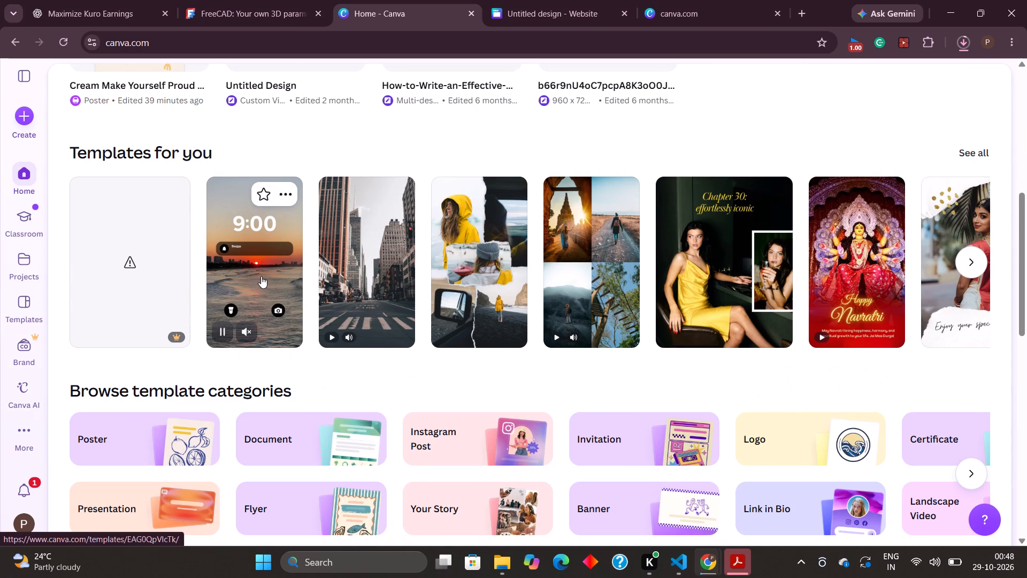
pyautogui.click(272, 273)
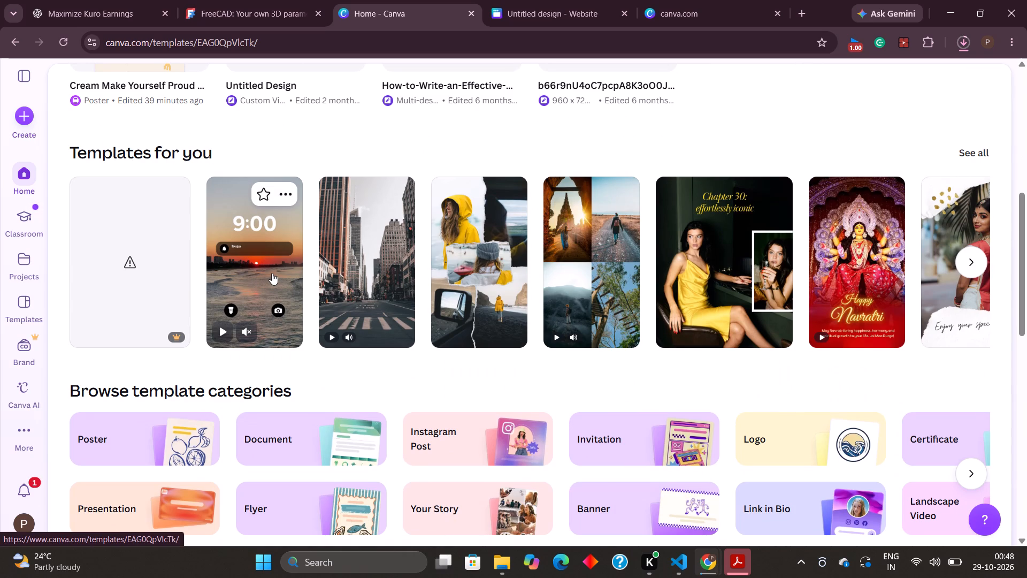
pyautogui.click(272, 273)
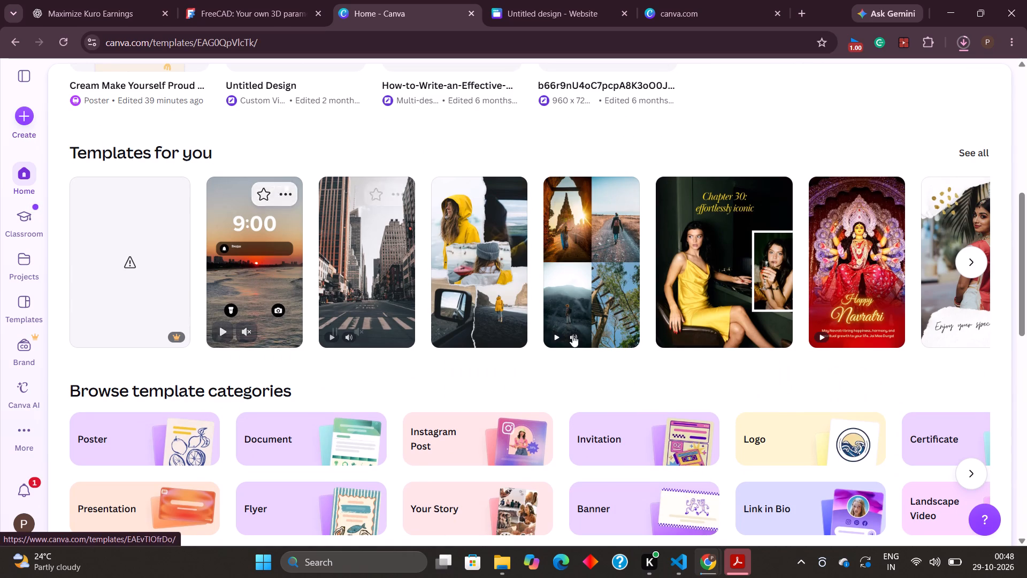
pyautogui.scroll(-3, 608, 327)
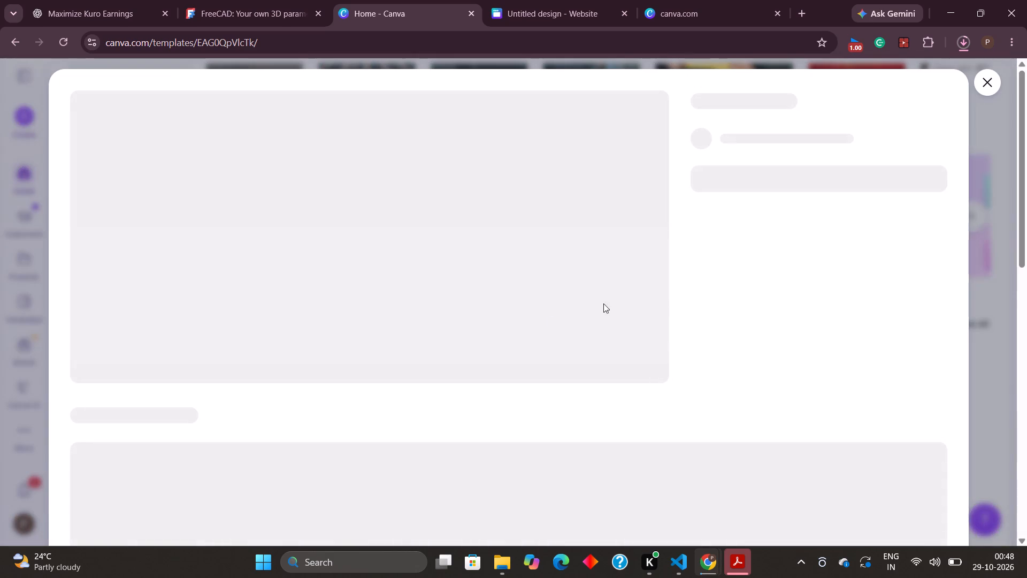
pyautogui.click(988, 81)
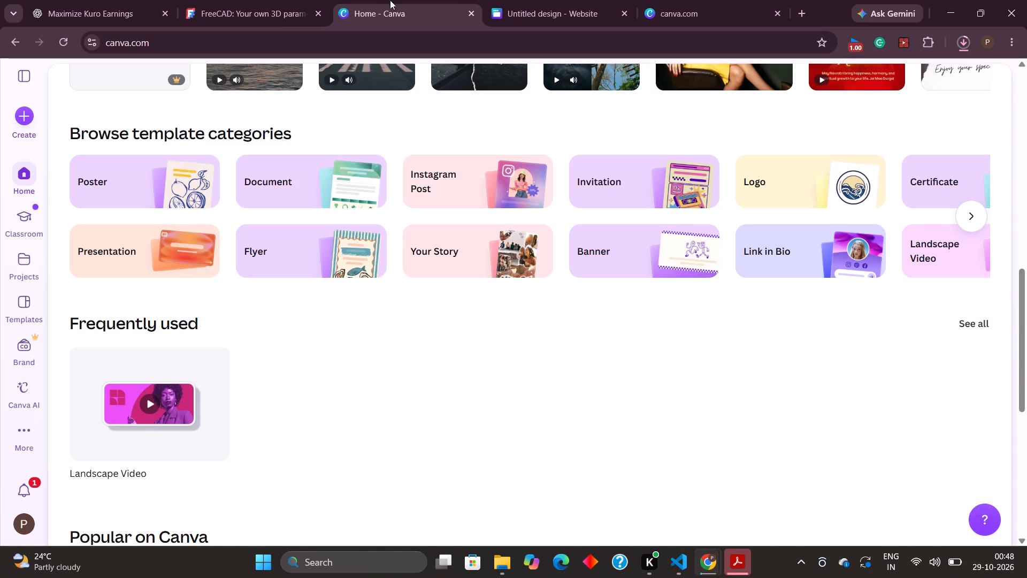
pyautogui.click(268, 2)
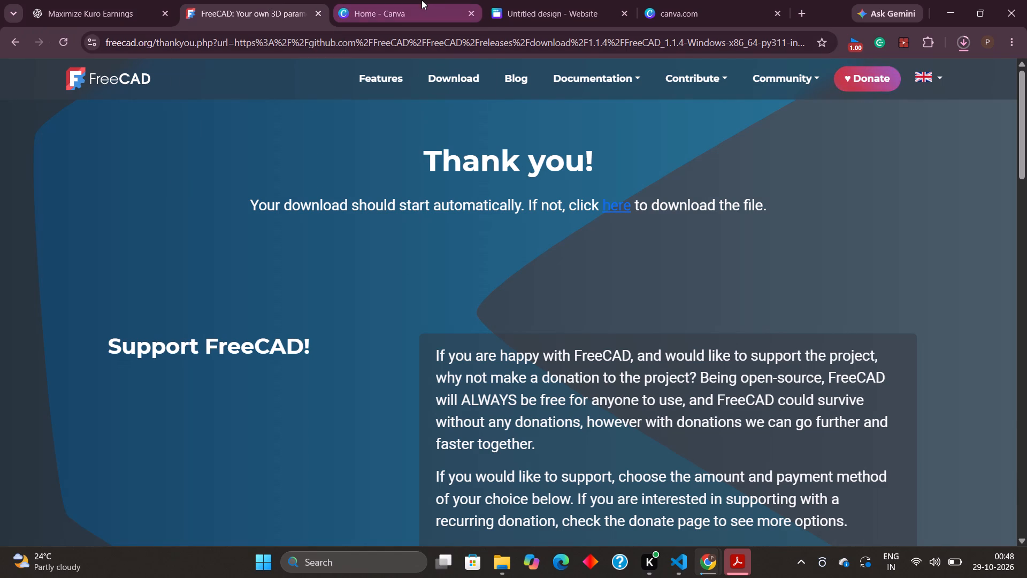
# Return to the Canva home page and create a new blank presentation design.
pyautogui.click(421, 0)
pyautogui.scroll(6, 363, 233)
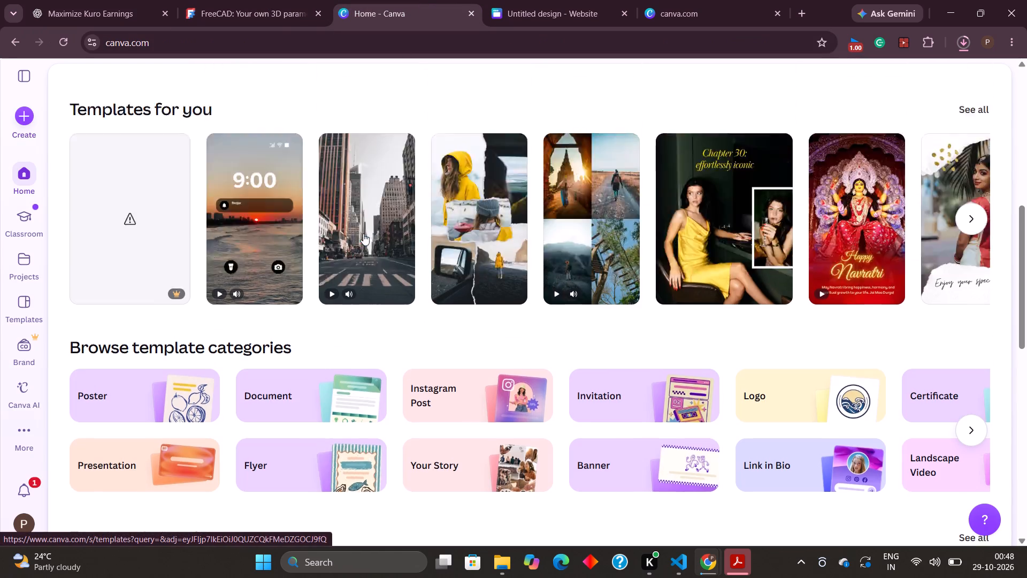
pyautogui.scroll(3, 363, 233)
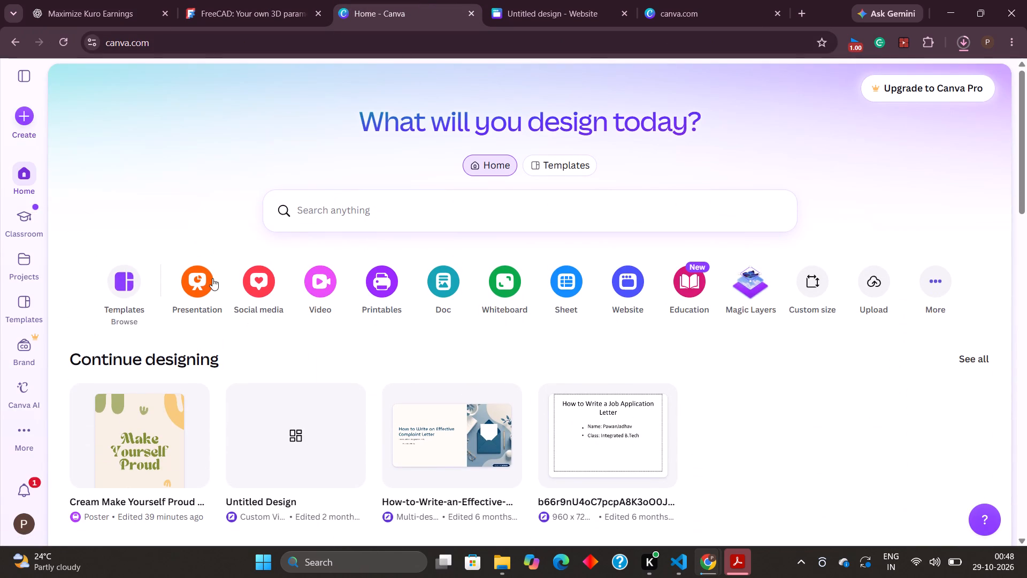
pyautogui.click(196, 286)
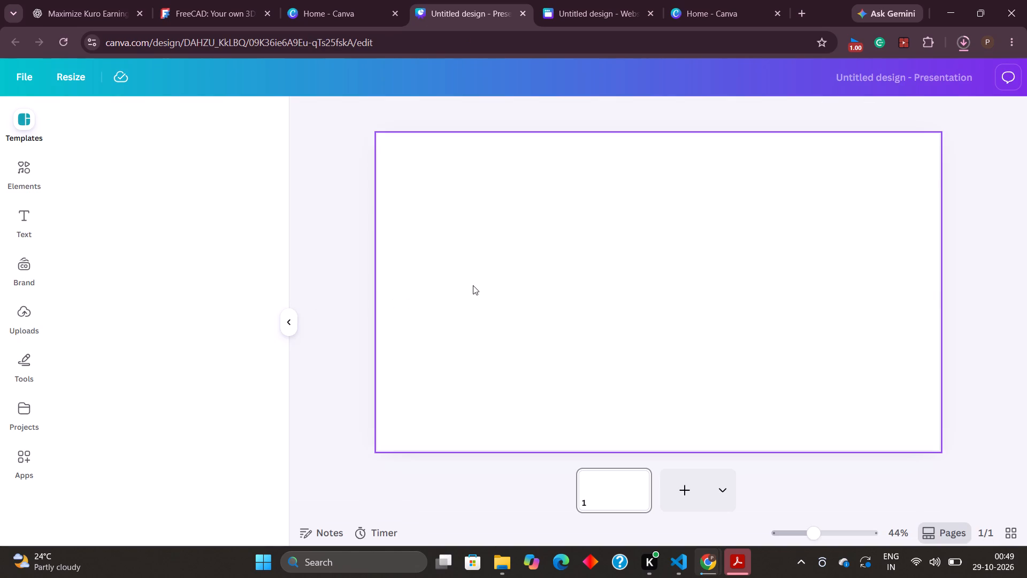
# Browse the suggested presentation templates and open the dark red 10-page Creative Portfolio template.
pyautogui.click(421, 207)
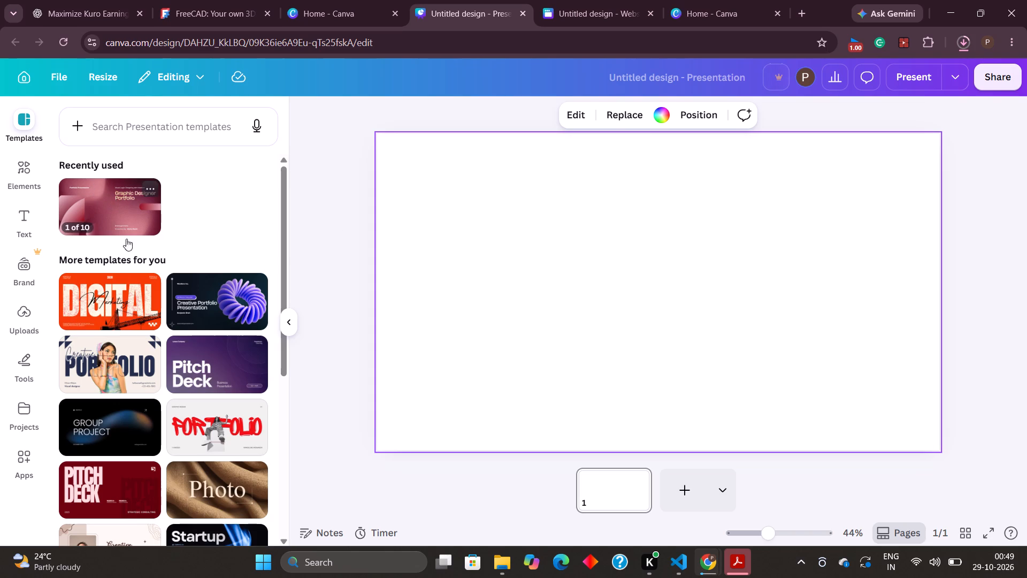
pyautogui.scroll(-5, 198, 324)
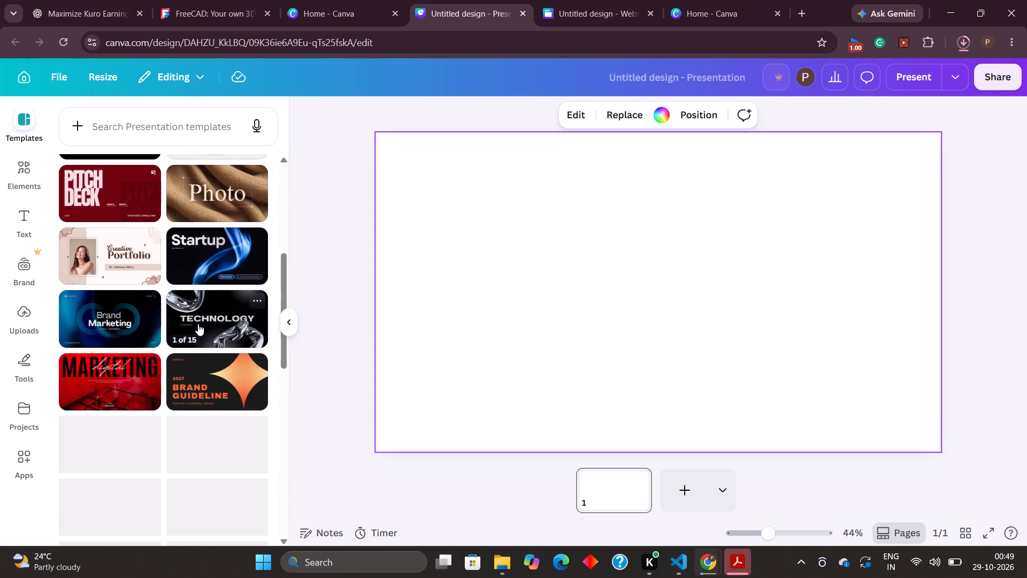
pyautogui.scroll(-2, 198, 324)
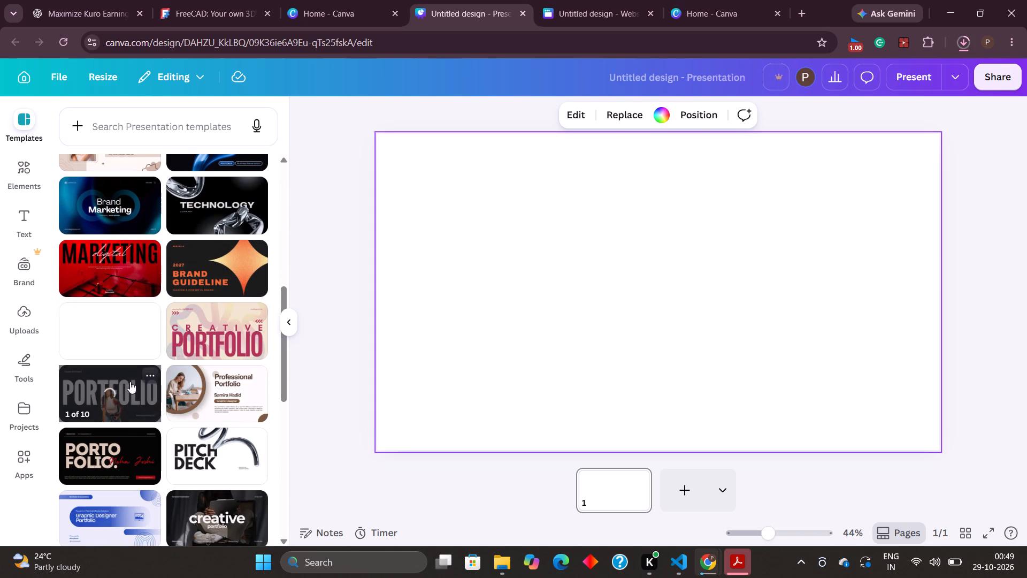
pyautogui.scroll(-4, 131, 382)
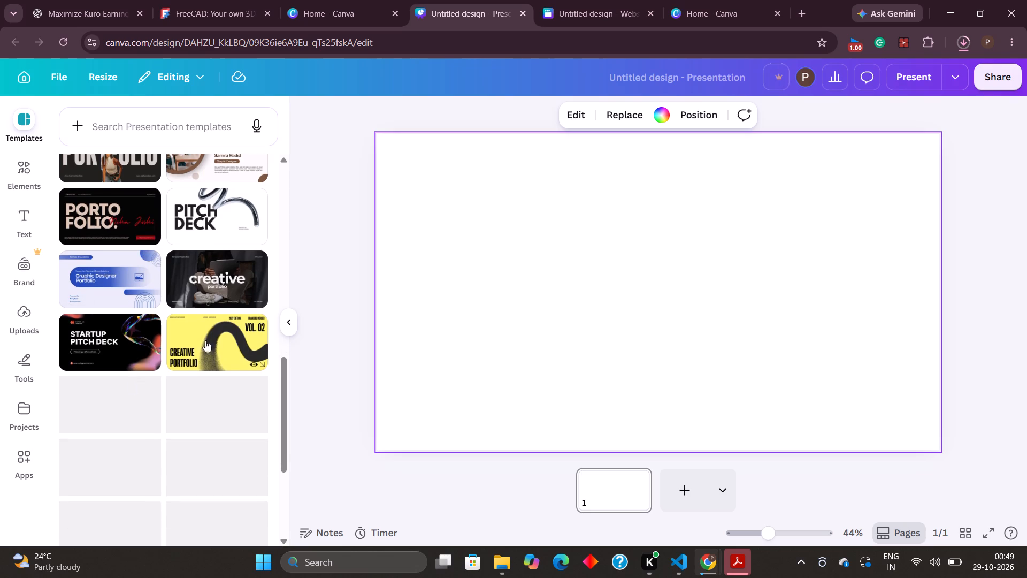
pyautogui.scroll(-1, 126, 344)
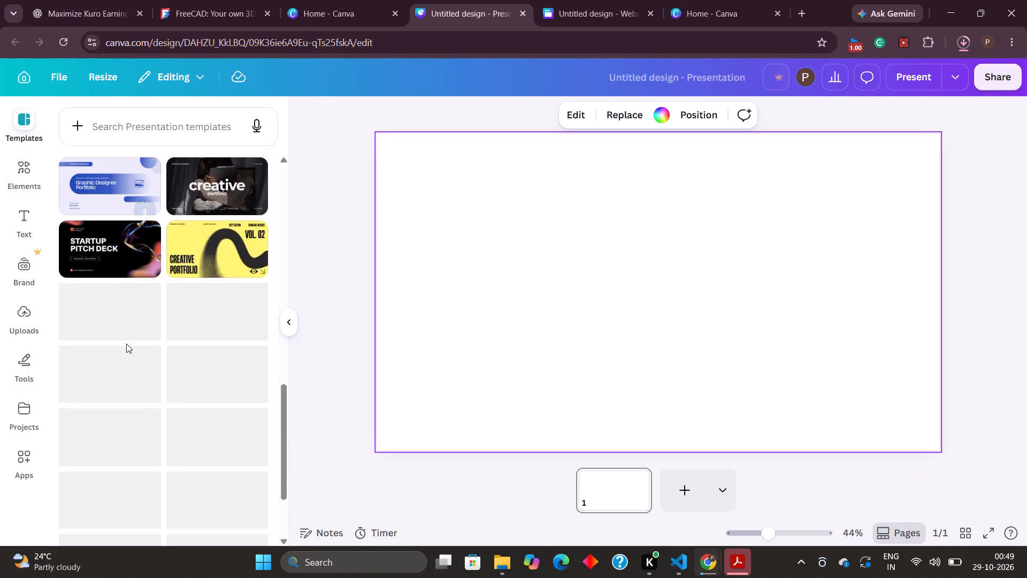
pyautogui.scroll(-1, 126, 344)
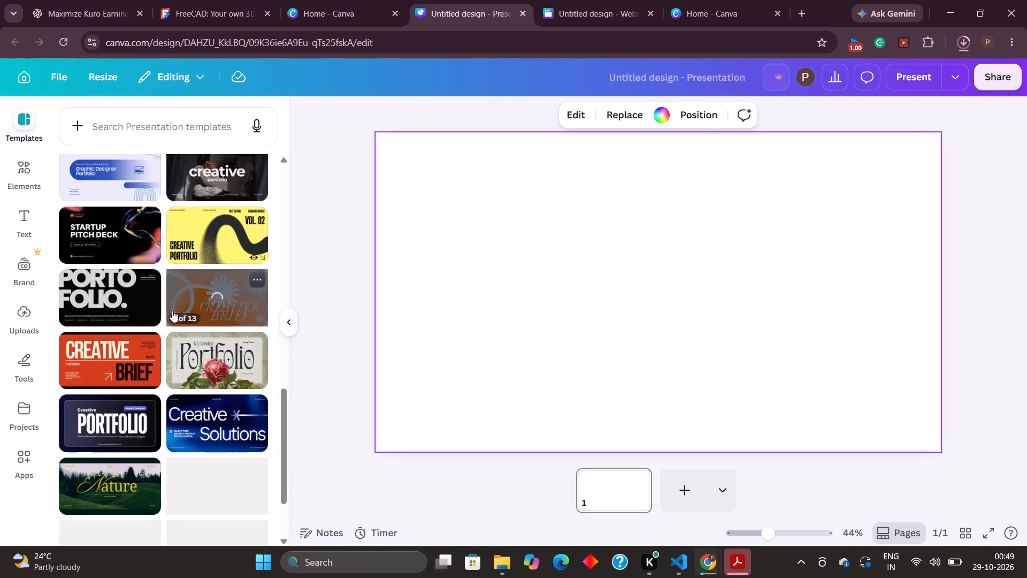
pyautogui.scroll(-3, 248, 358)
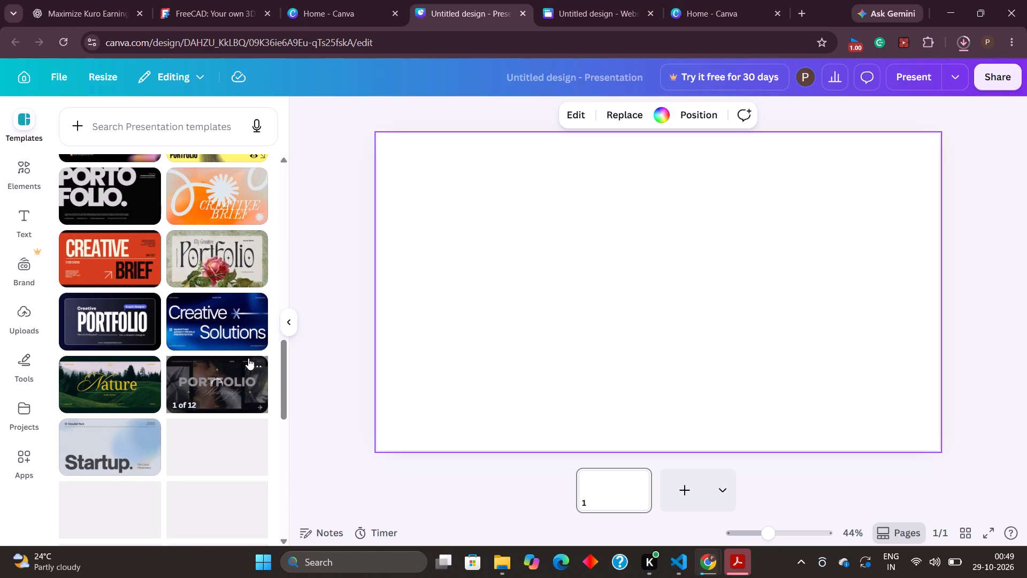
pyautogui.scroll(-1, 248, 358)
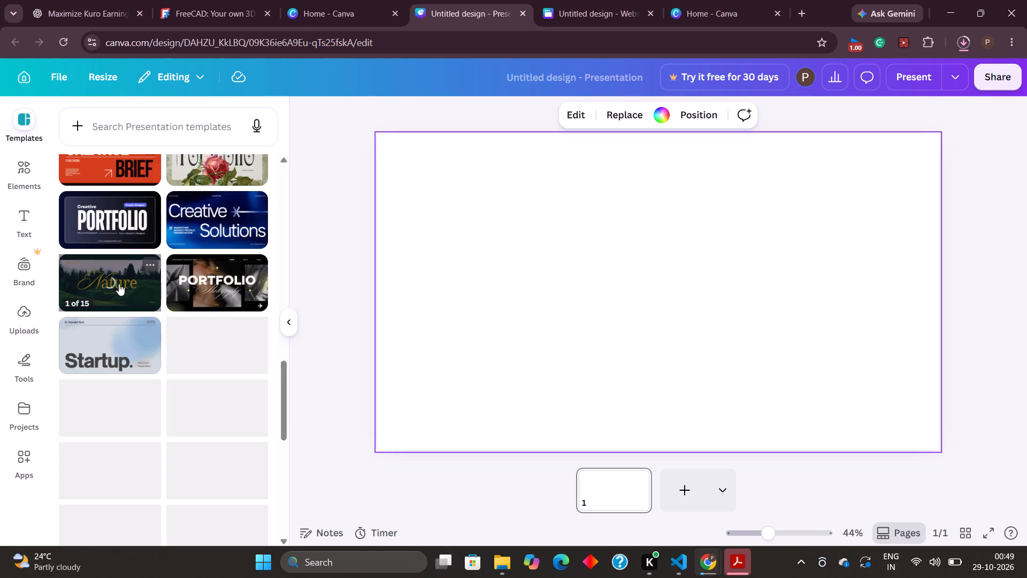
pyautogui.scroll(-2, 119, 284)
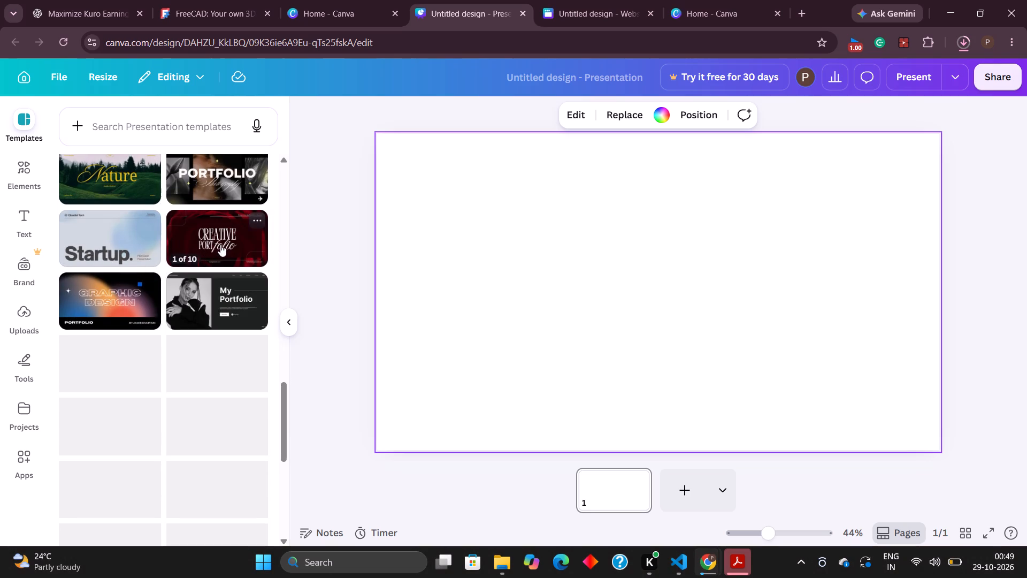
pyautogui.click(209, 225)
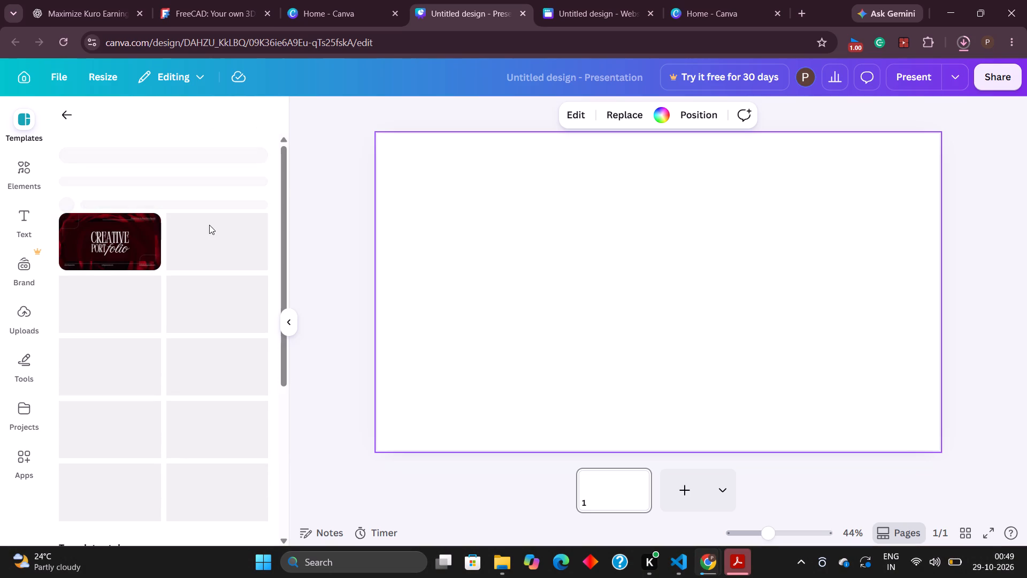
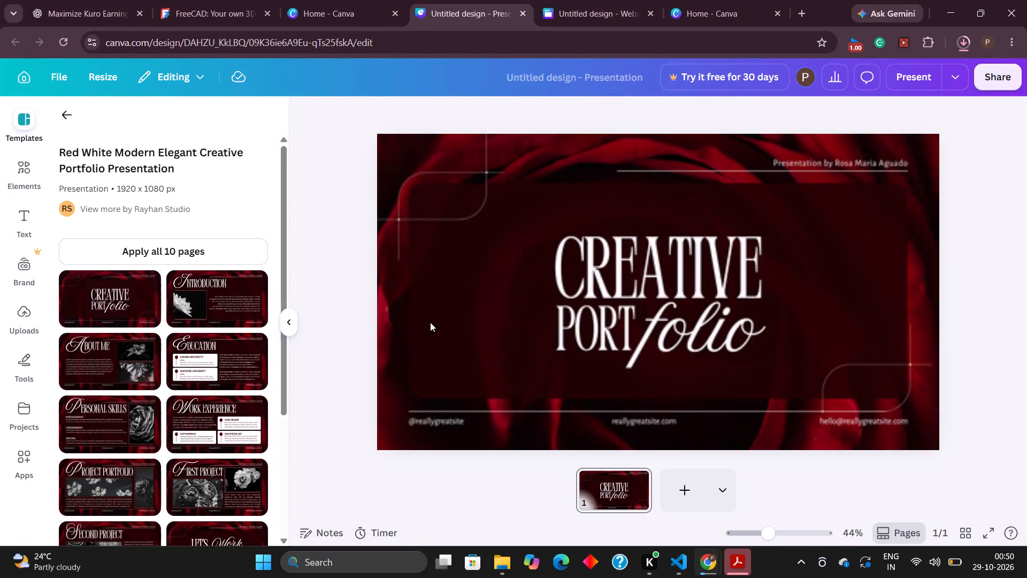
# Delete the red rose background image from the Creative Portfolio cover page.
pyautogui.click(574, 285)
pyautogui.doubleClick(640, 291)
pyautogui.doubleClick(616, 302)
pyautogui.press('BackSpace')
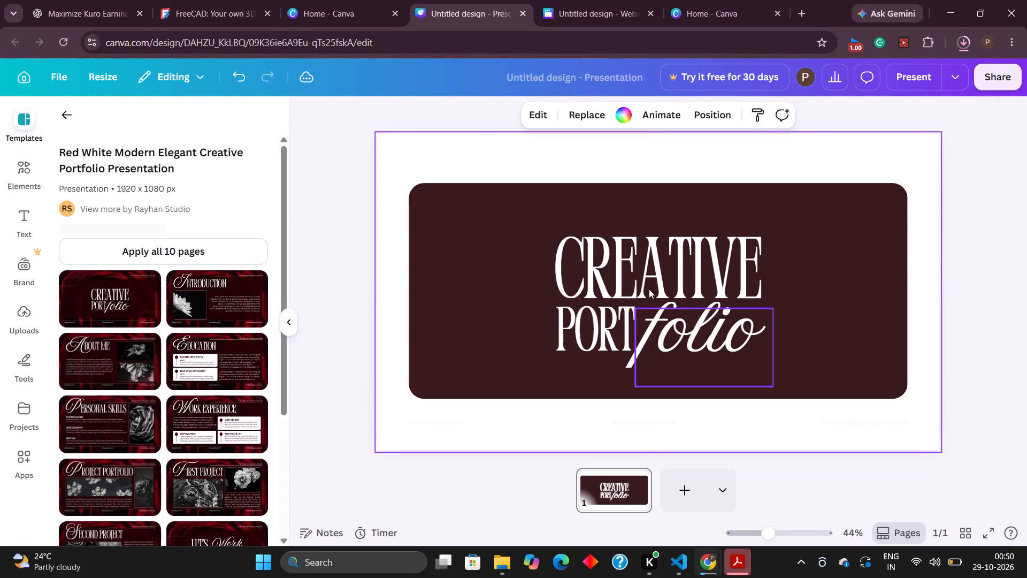
pyautogui.press('BackSpace')
pyautogui.press('BackSpace')
pyautogui.press('BackSpace')
pyautogui.press('BackSpace')
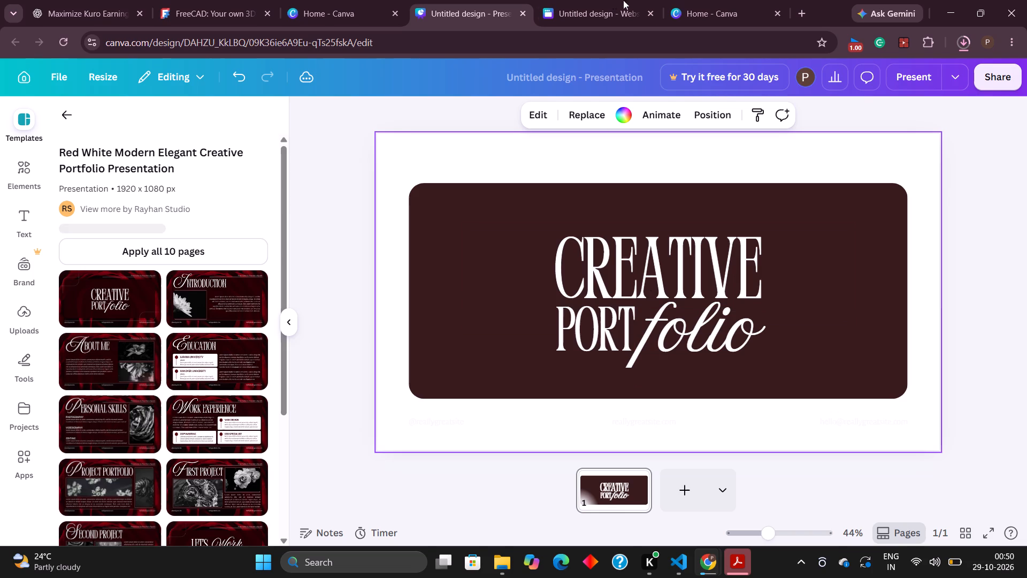
# Open a new browser tab and search Google for "zai".
pyautogui.click(799, 9)
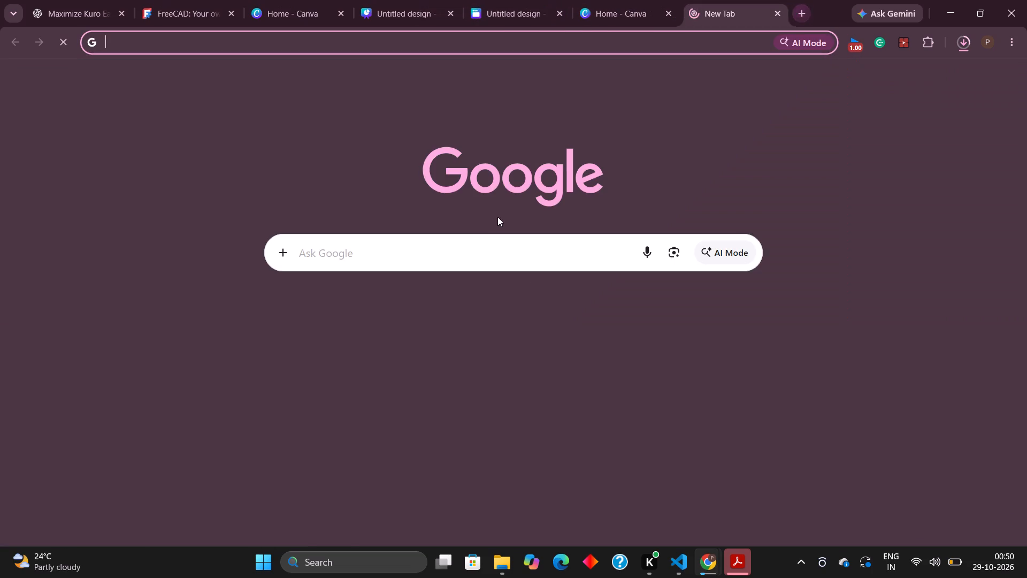